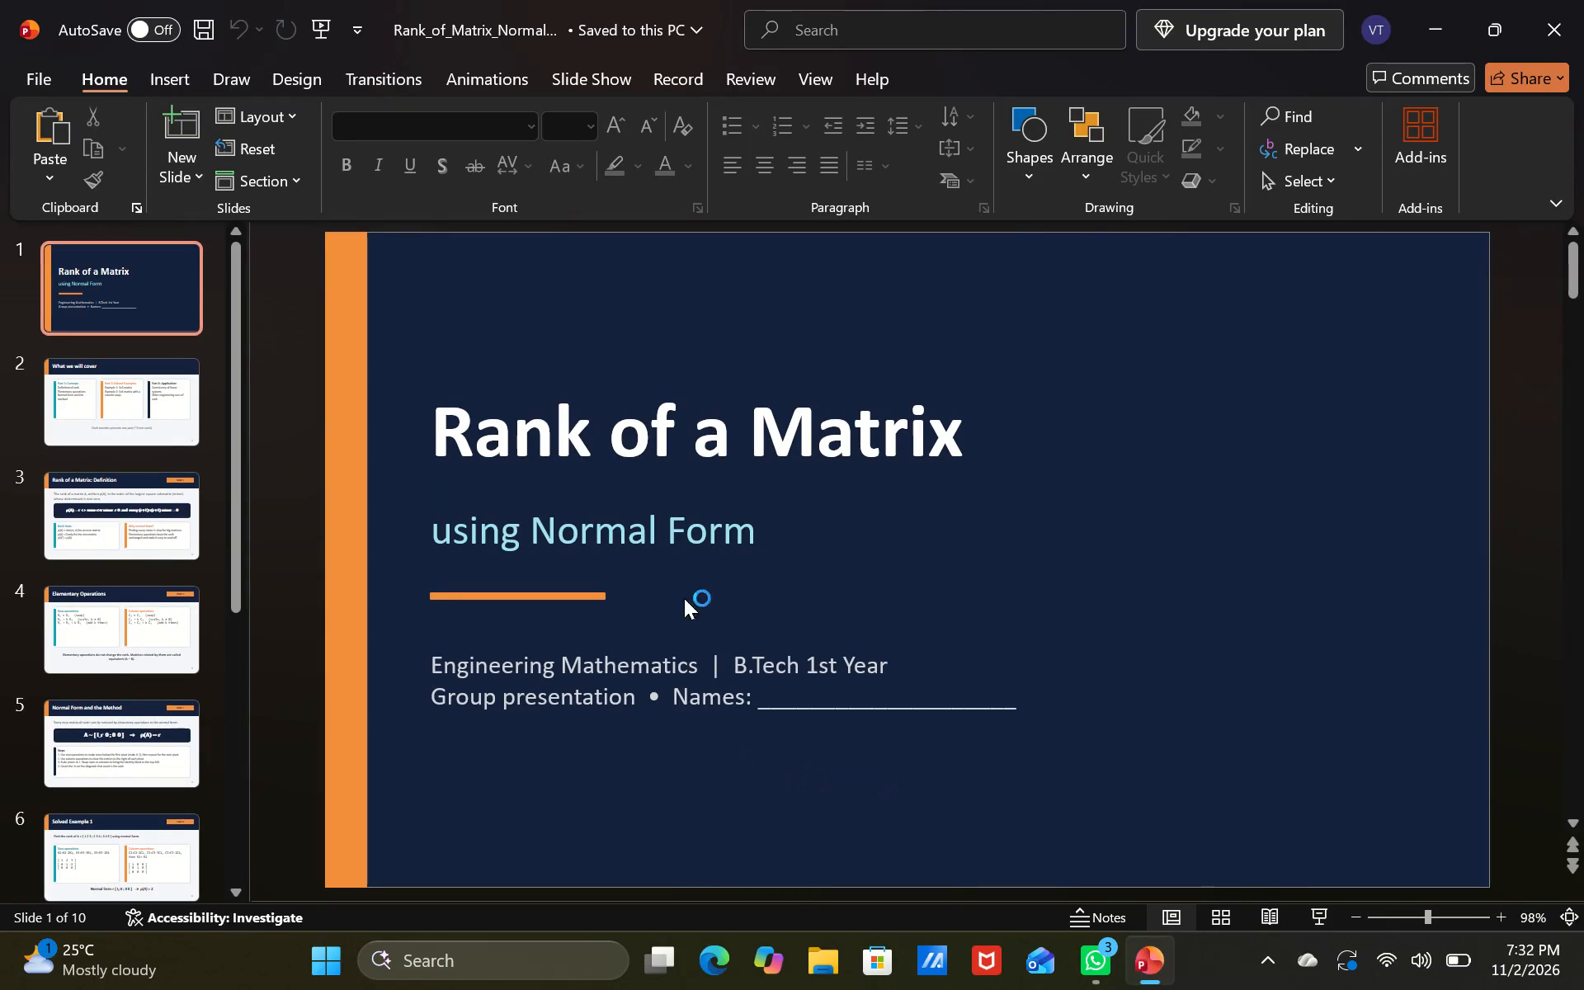
Show the speaker notes area beneath the title slide.
{"action": "left_click", "coordinate": [1084, 919]}
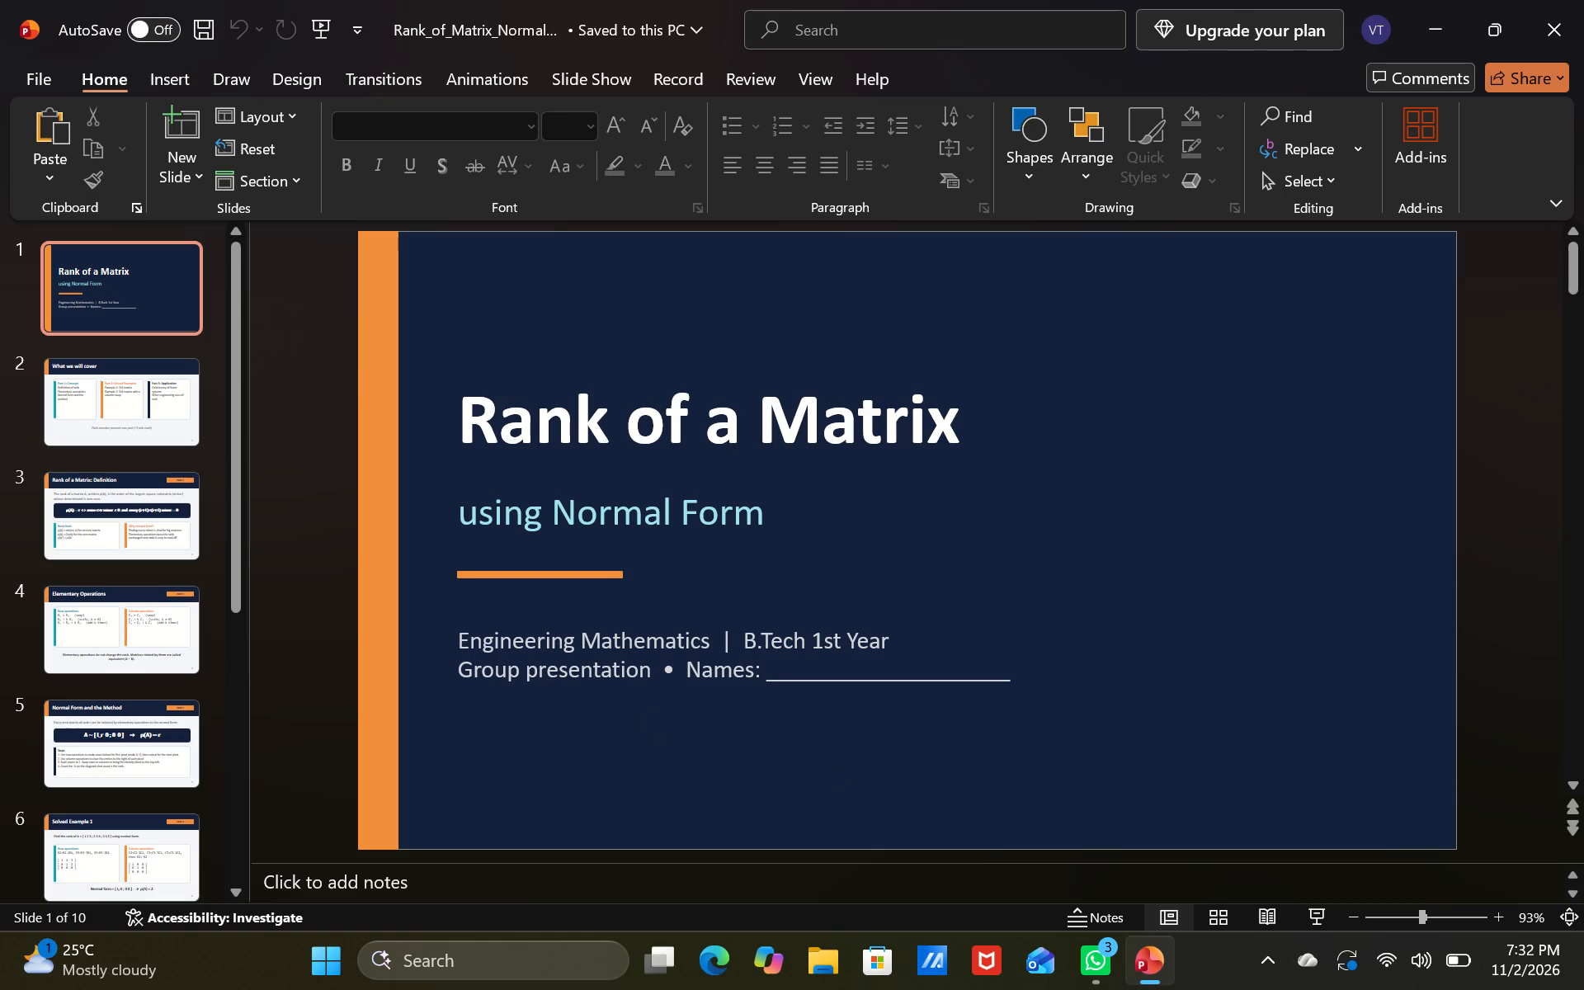
Look through the slides from "What we will cover" to "Solved Example 1", checking their content and notes.
{"action": "left_click", "coordinate": [93, 368]}
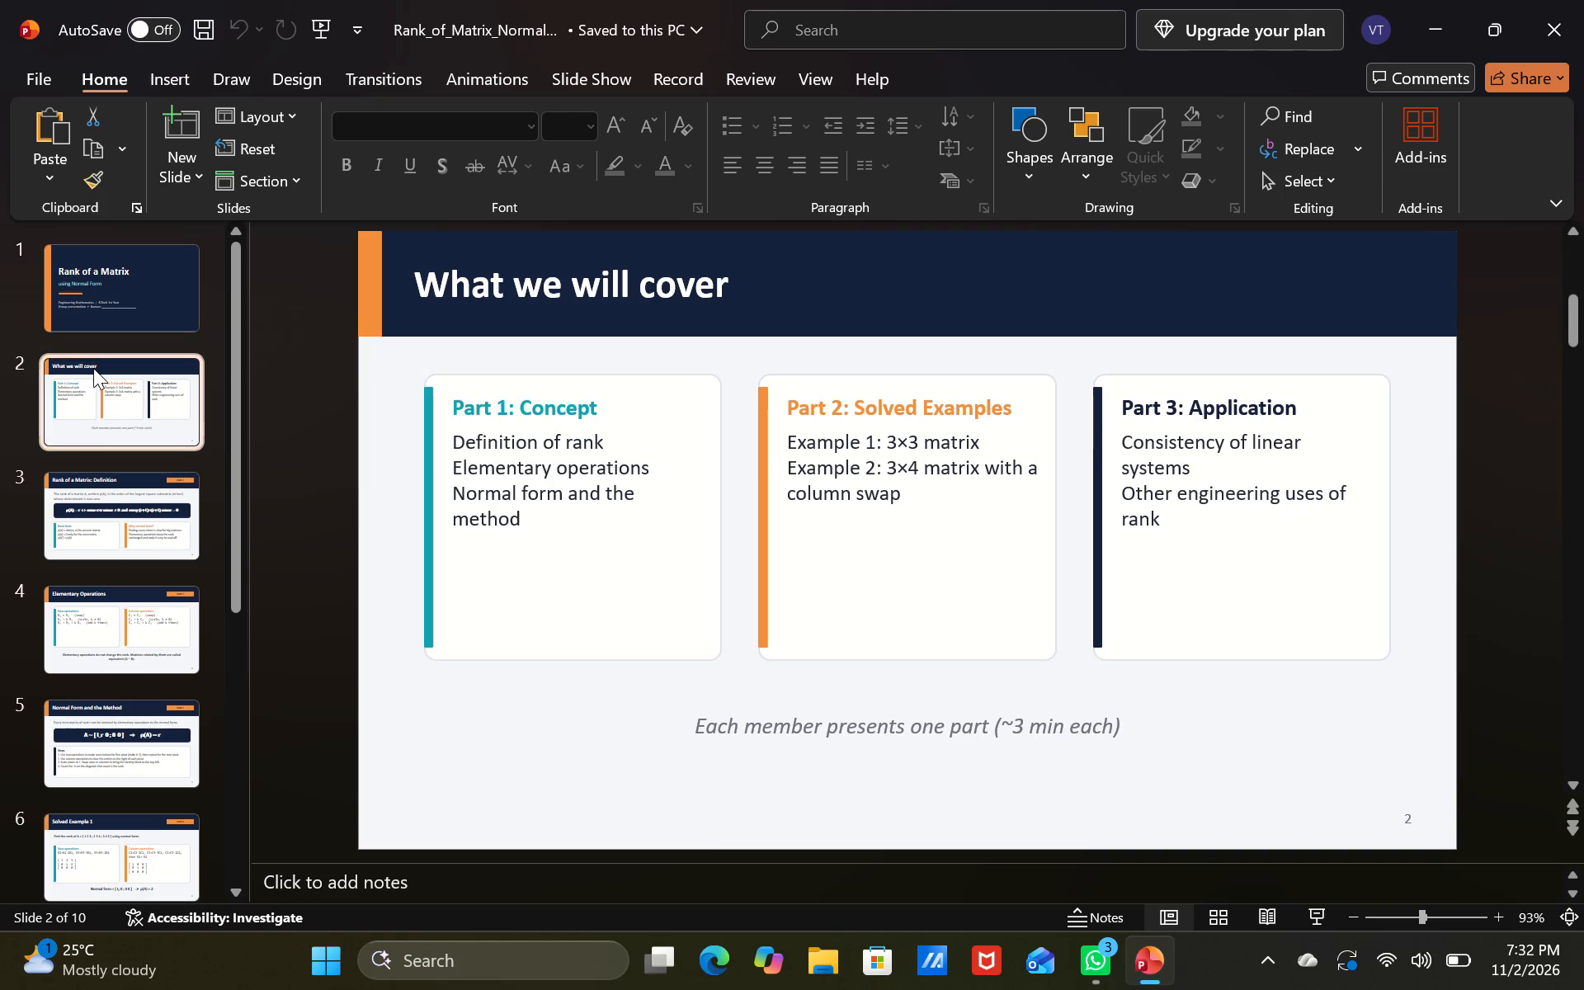
{"action": "left_click", "coordinate": [98, 478]}
{"action": "left_click", "coordinate": [151, 605]}
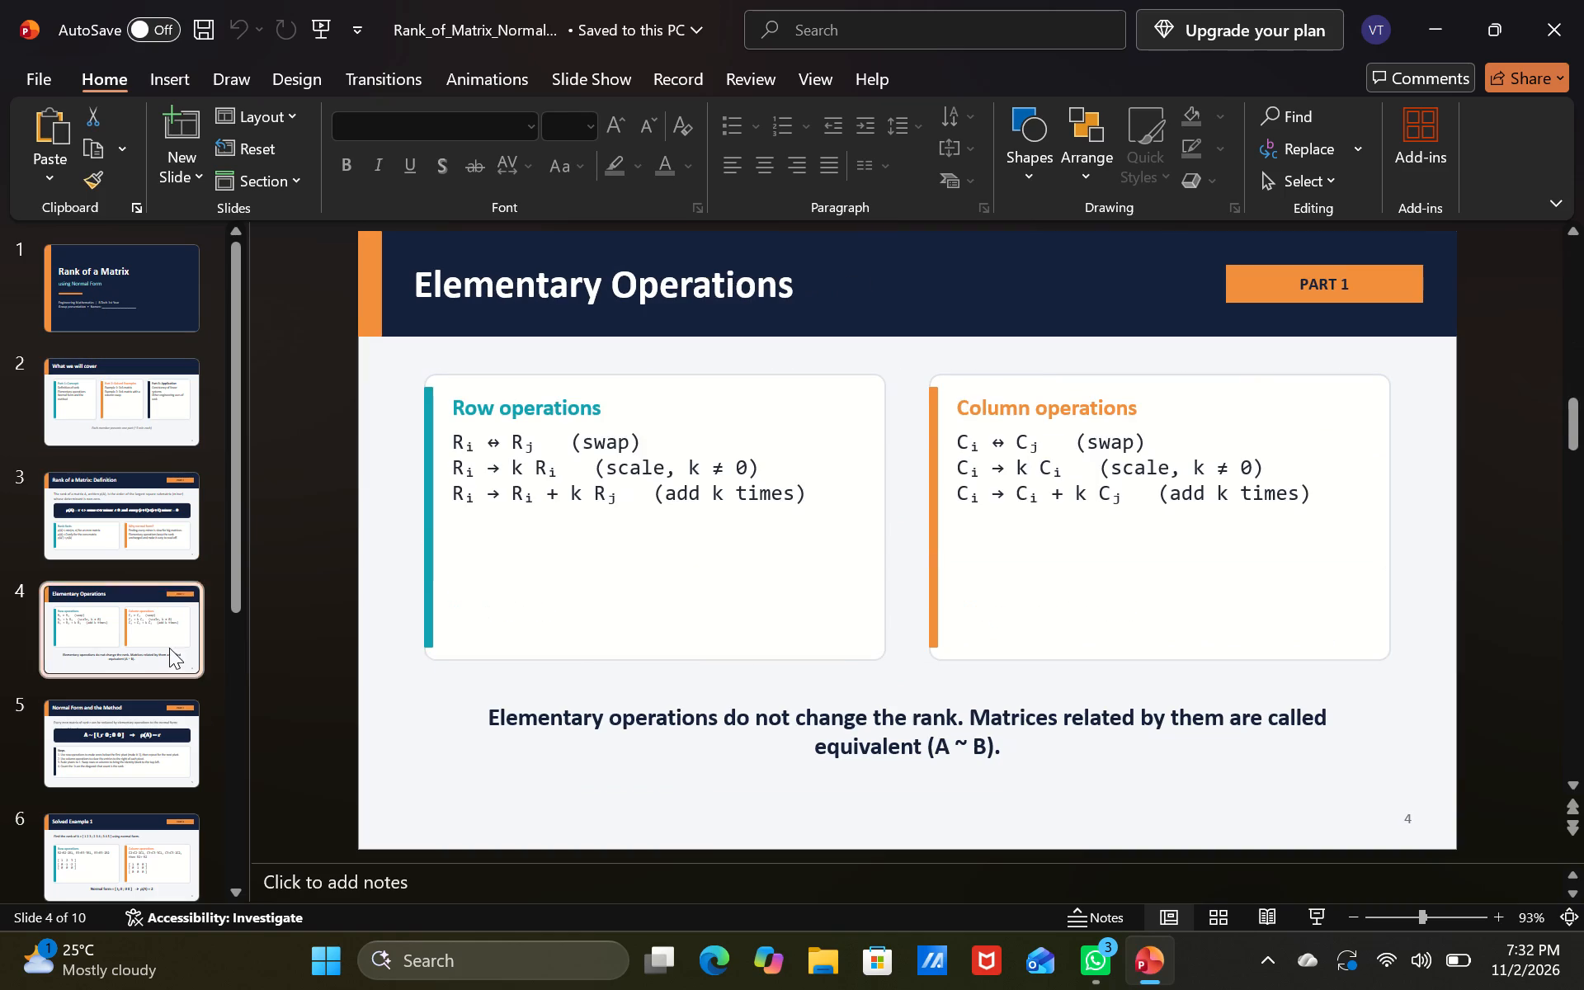
{"action": "left_click", "coordinate": [212, 760]}
{"action": "left_click", "coordinate": [181, 850]}
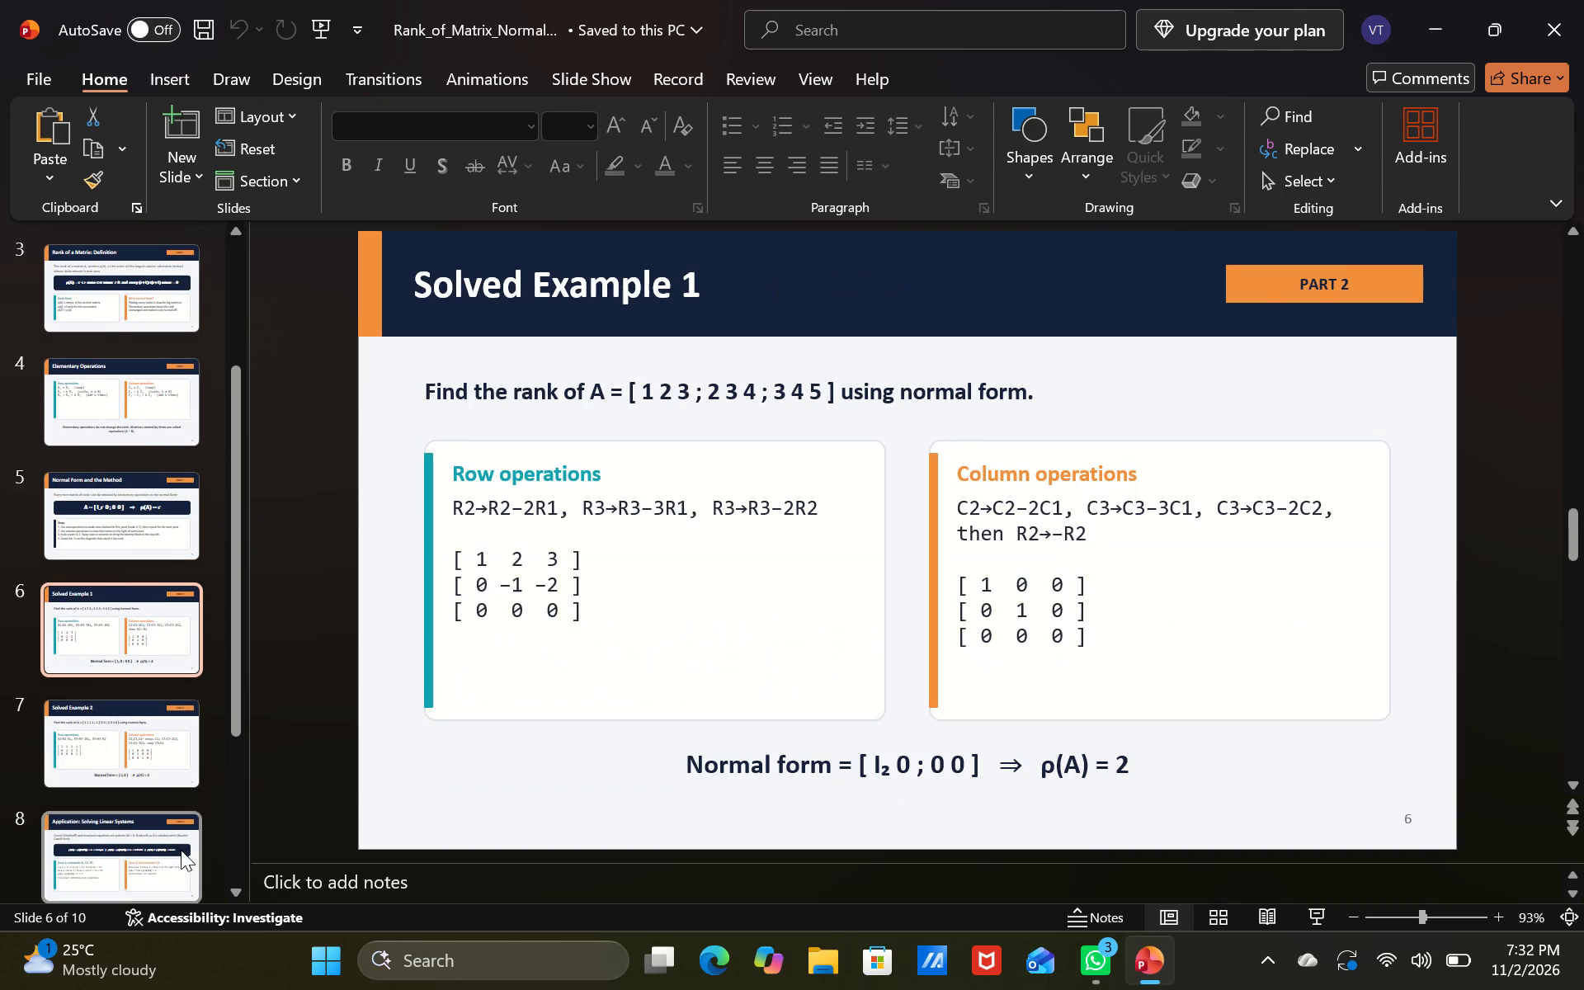
Return to the "Rank of a Matrix" title slide and open its empty speaker notes for editing.
{"action": "scroll", "coordinate": [165, 262], "scroll_direction": "up", "scroll_amount": 7}
{"action": "left_click", "coordinate": [165, 262]}
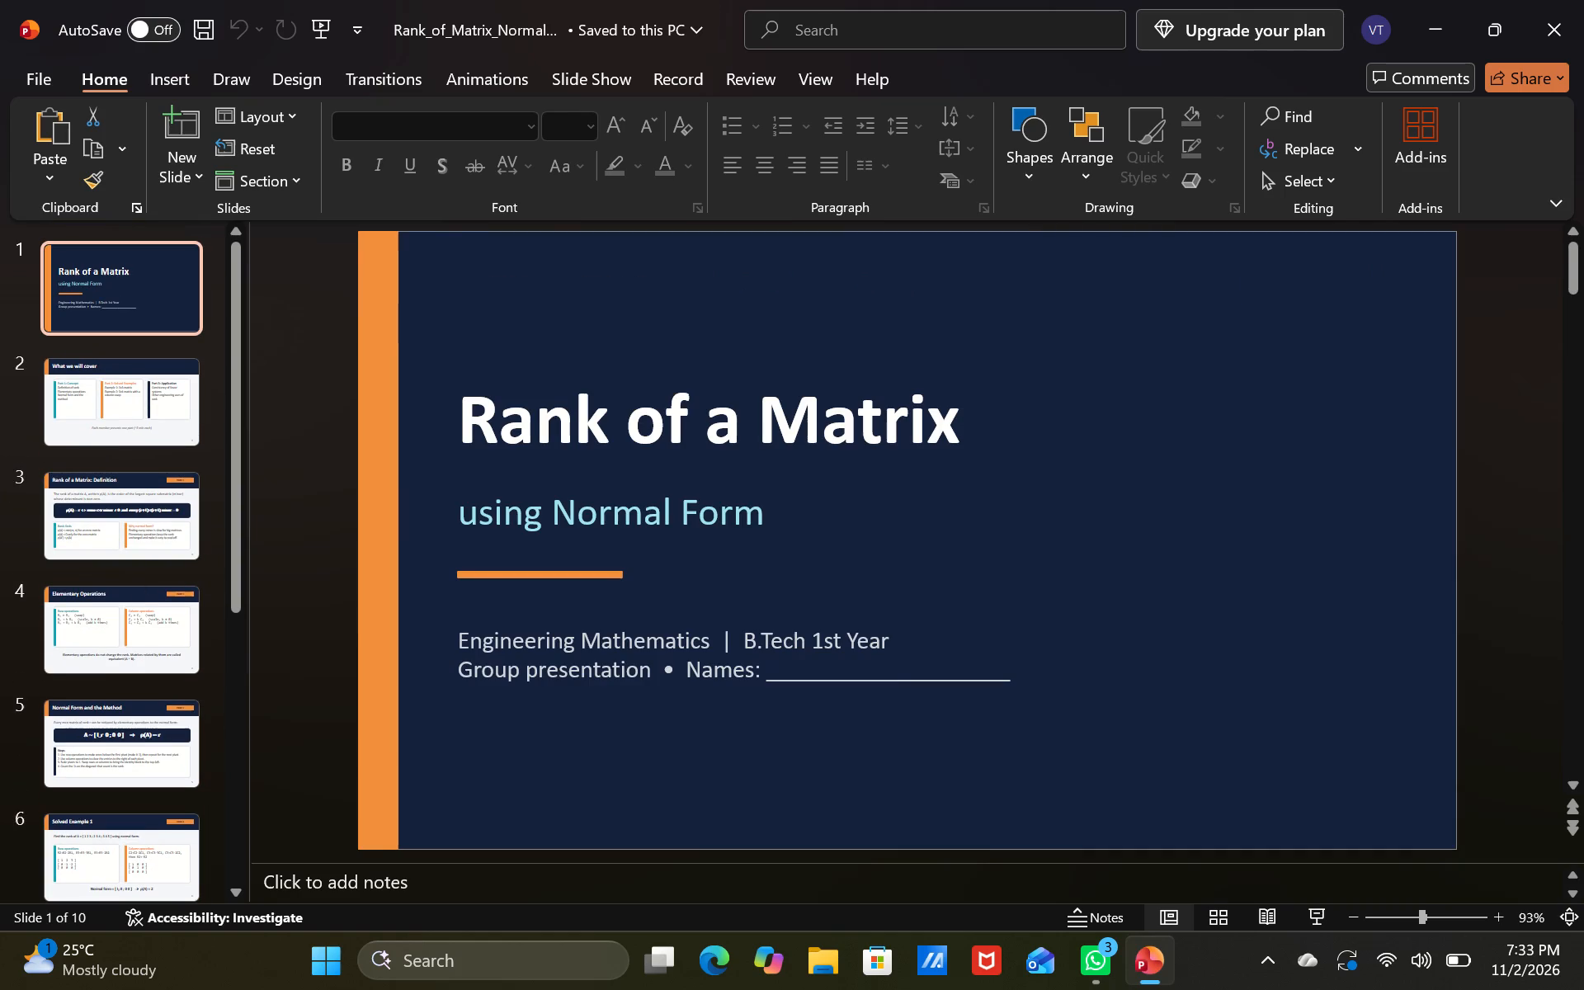
{"action": "left_click", "coordinate": [354, 883]}
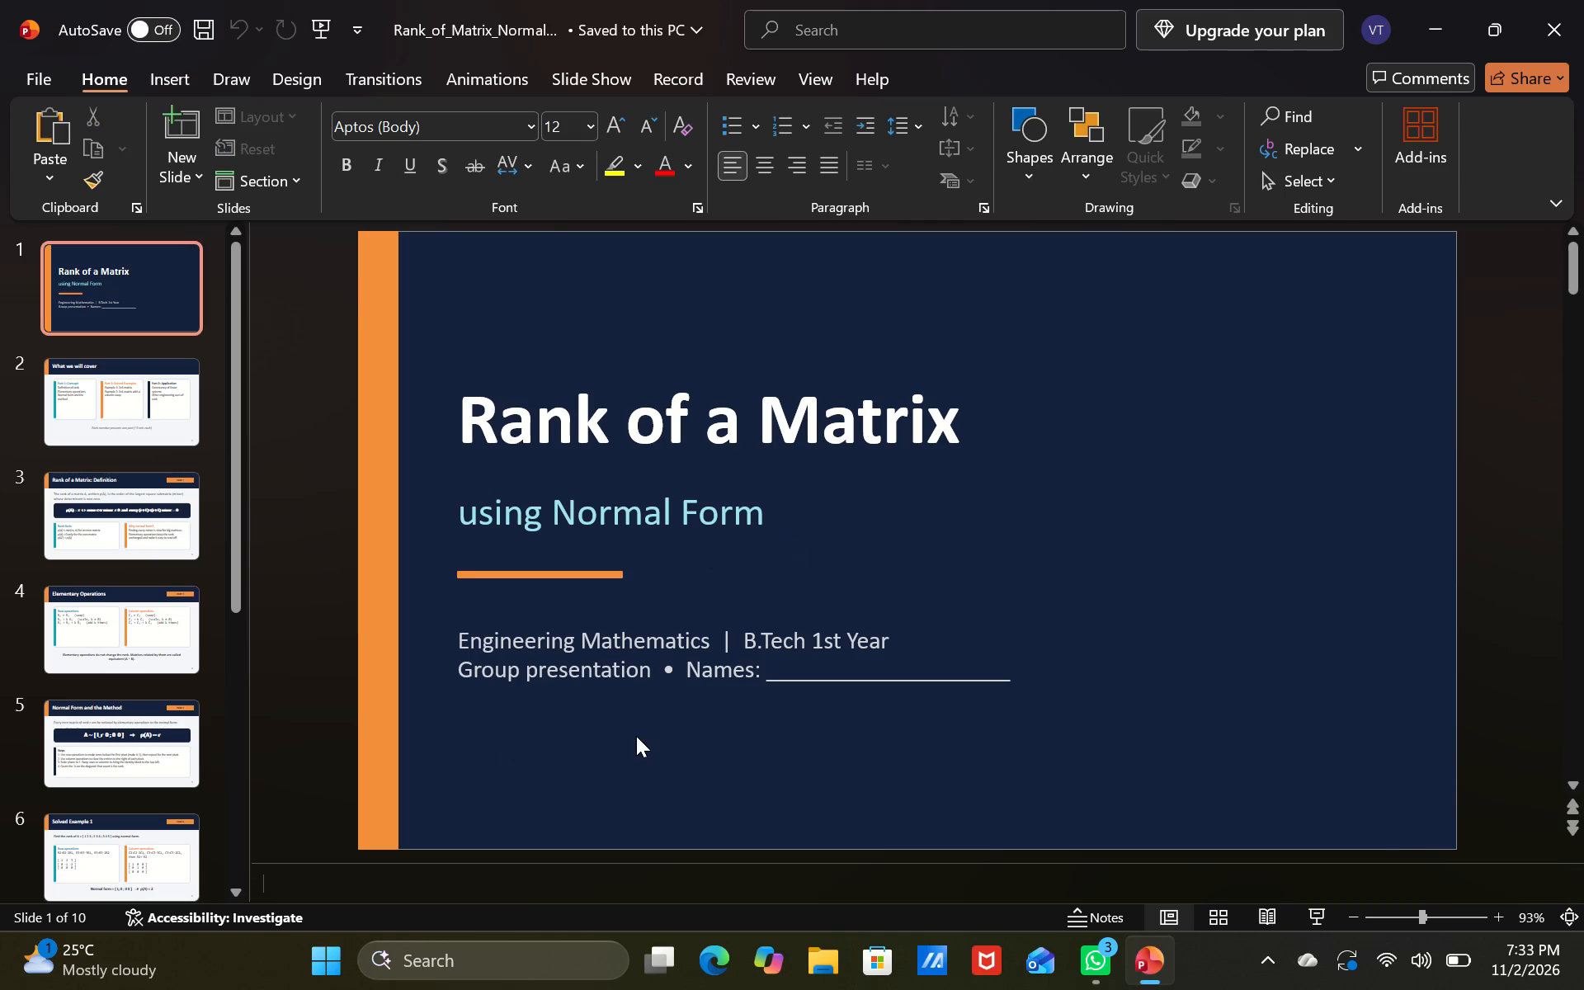
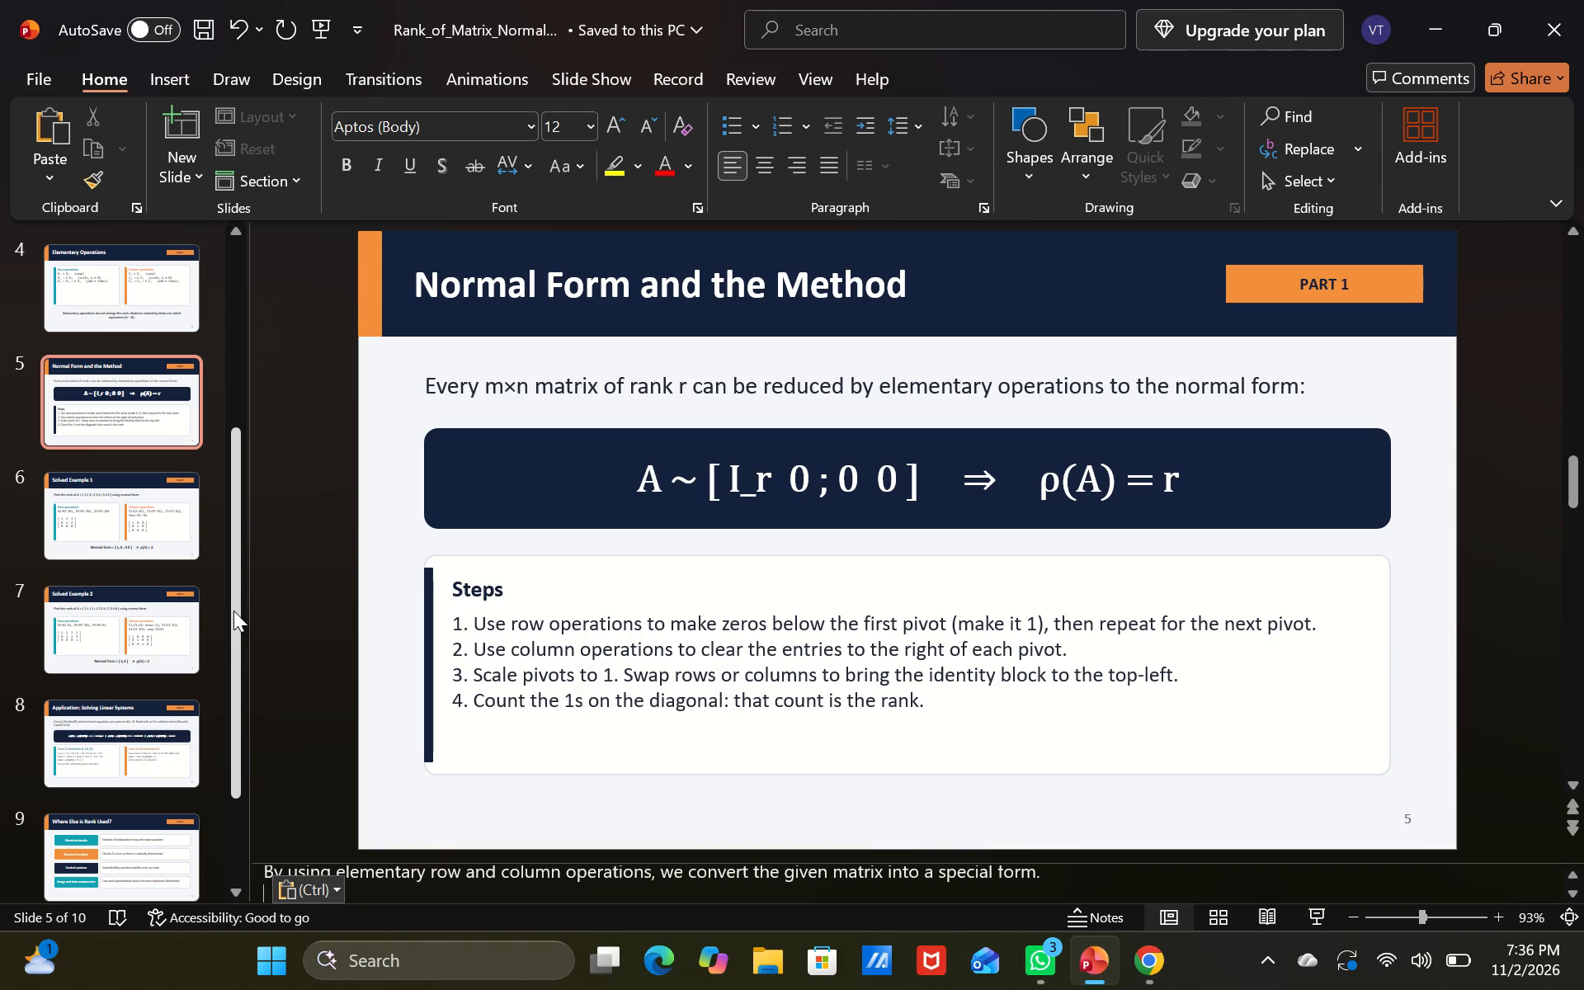
Start recording the presentation from the beginning.
{"action": "left_click", "coordinate": [688, 69]}
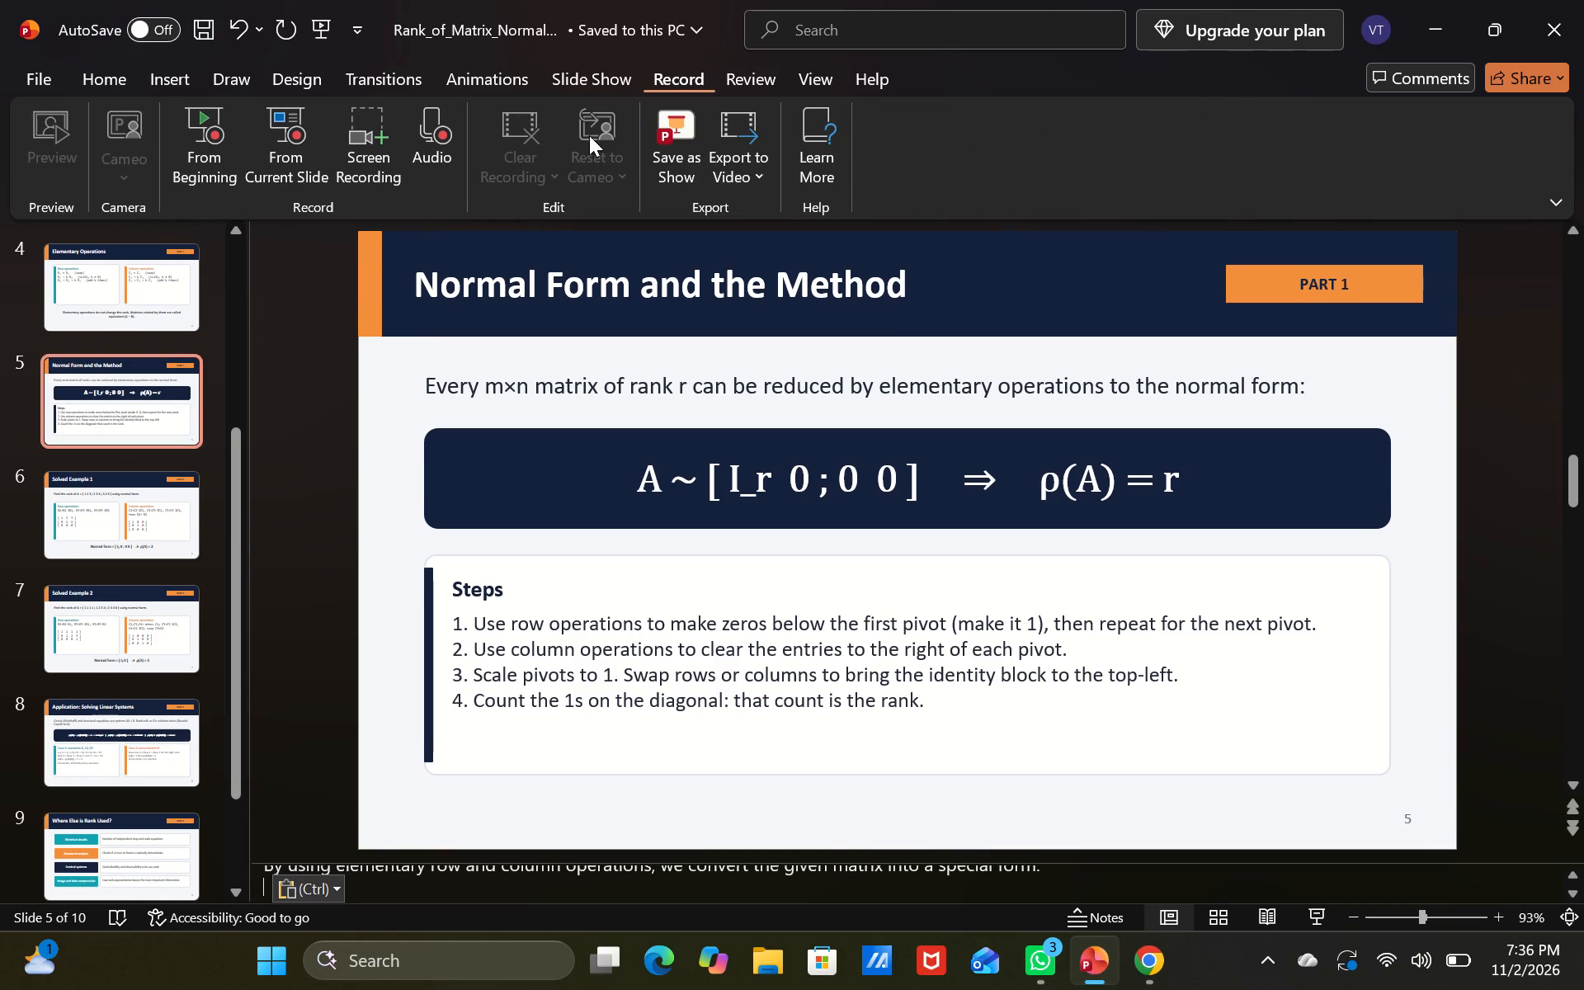
{"action": "left_click", "coordinate": [208, 153]}
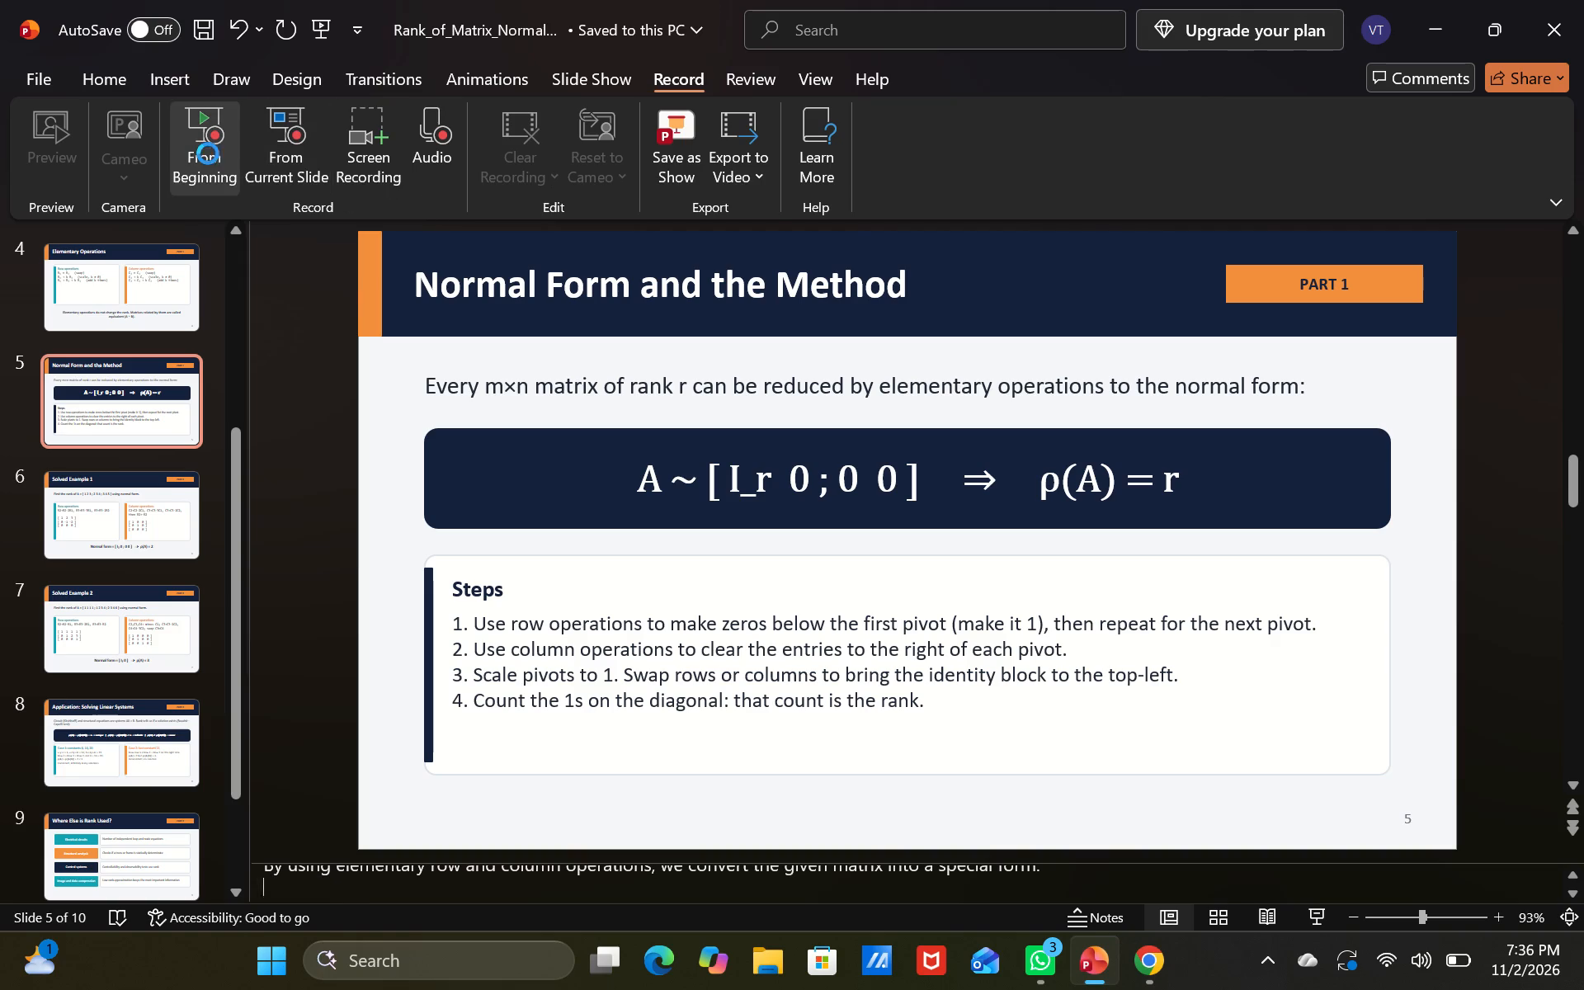
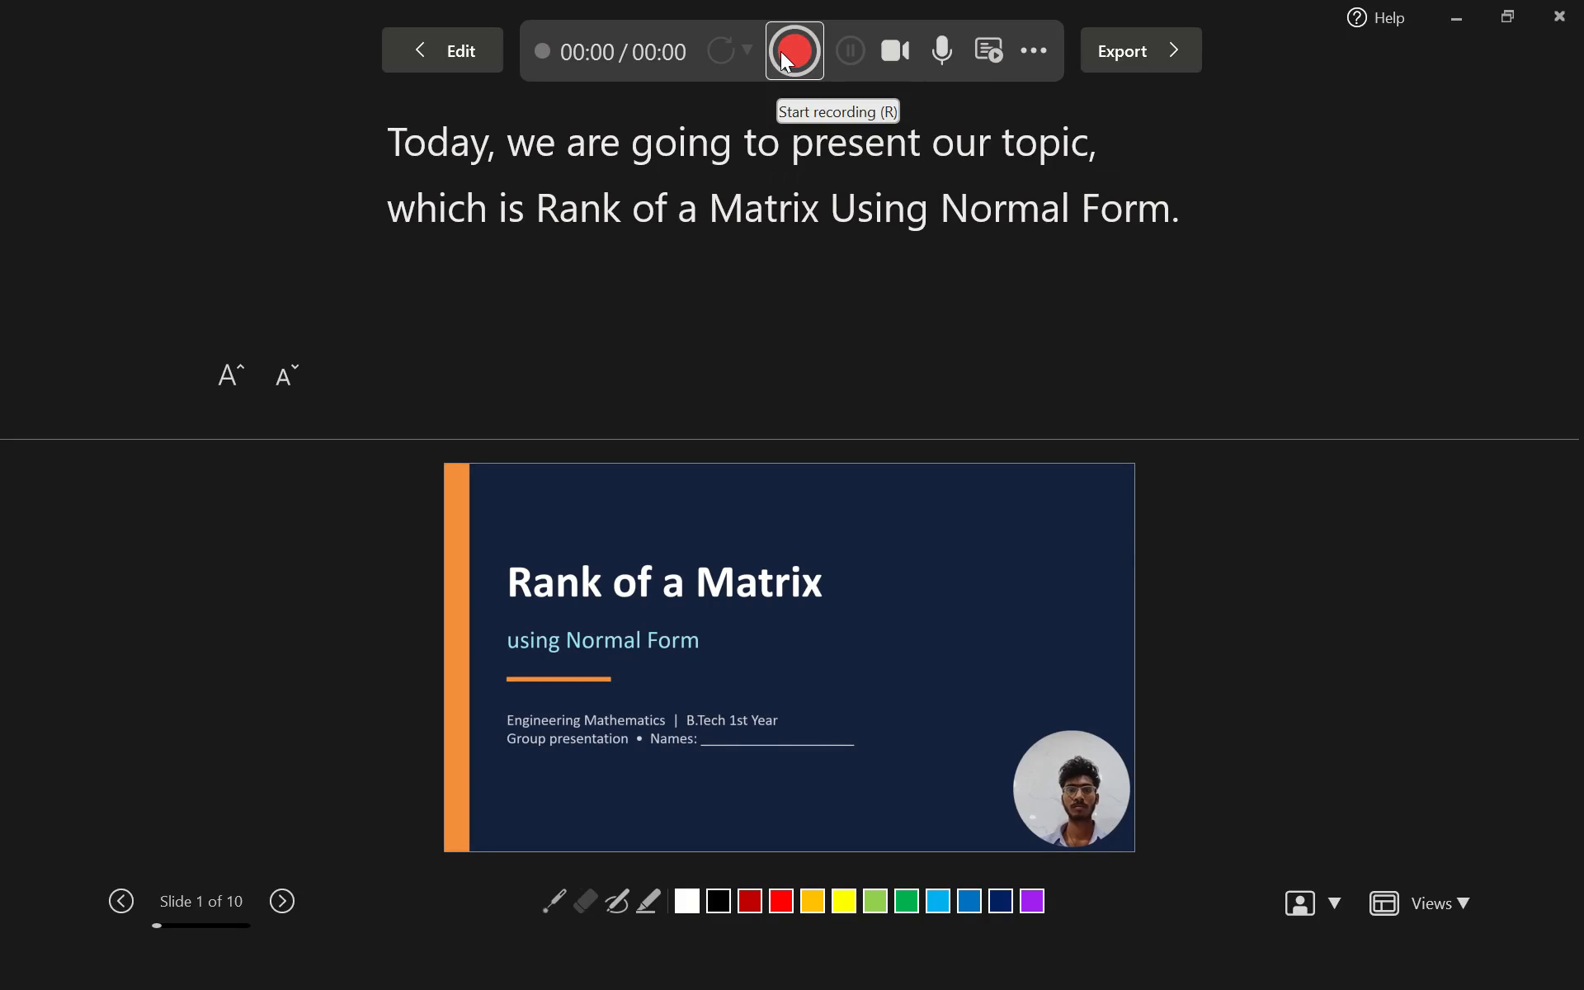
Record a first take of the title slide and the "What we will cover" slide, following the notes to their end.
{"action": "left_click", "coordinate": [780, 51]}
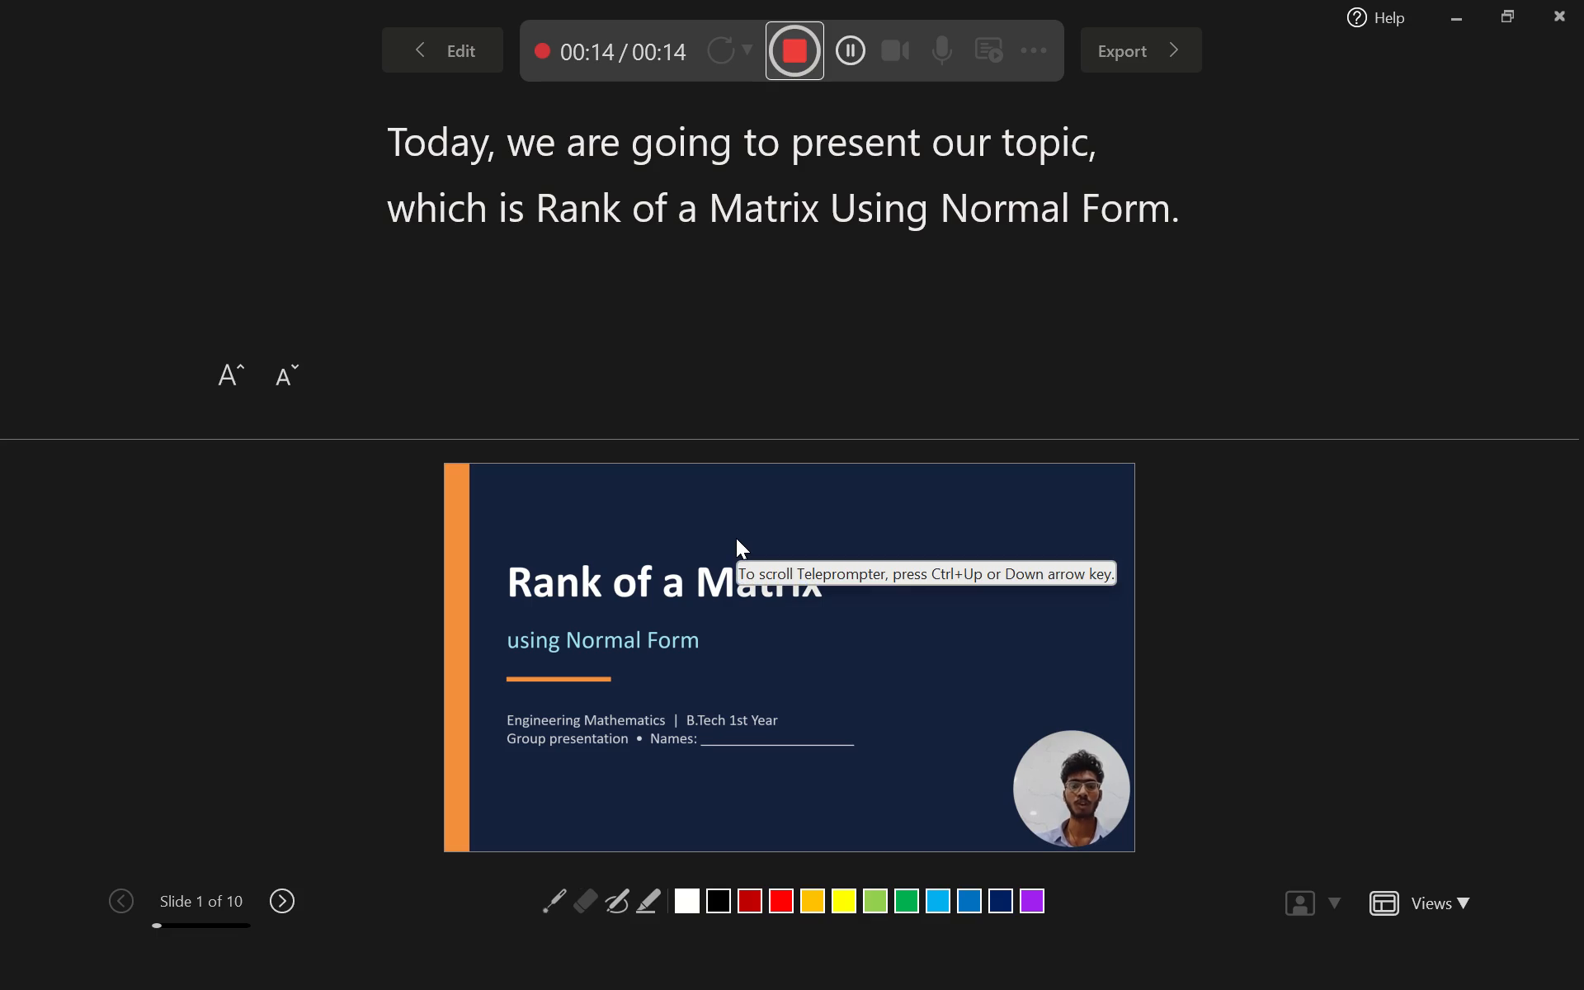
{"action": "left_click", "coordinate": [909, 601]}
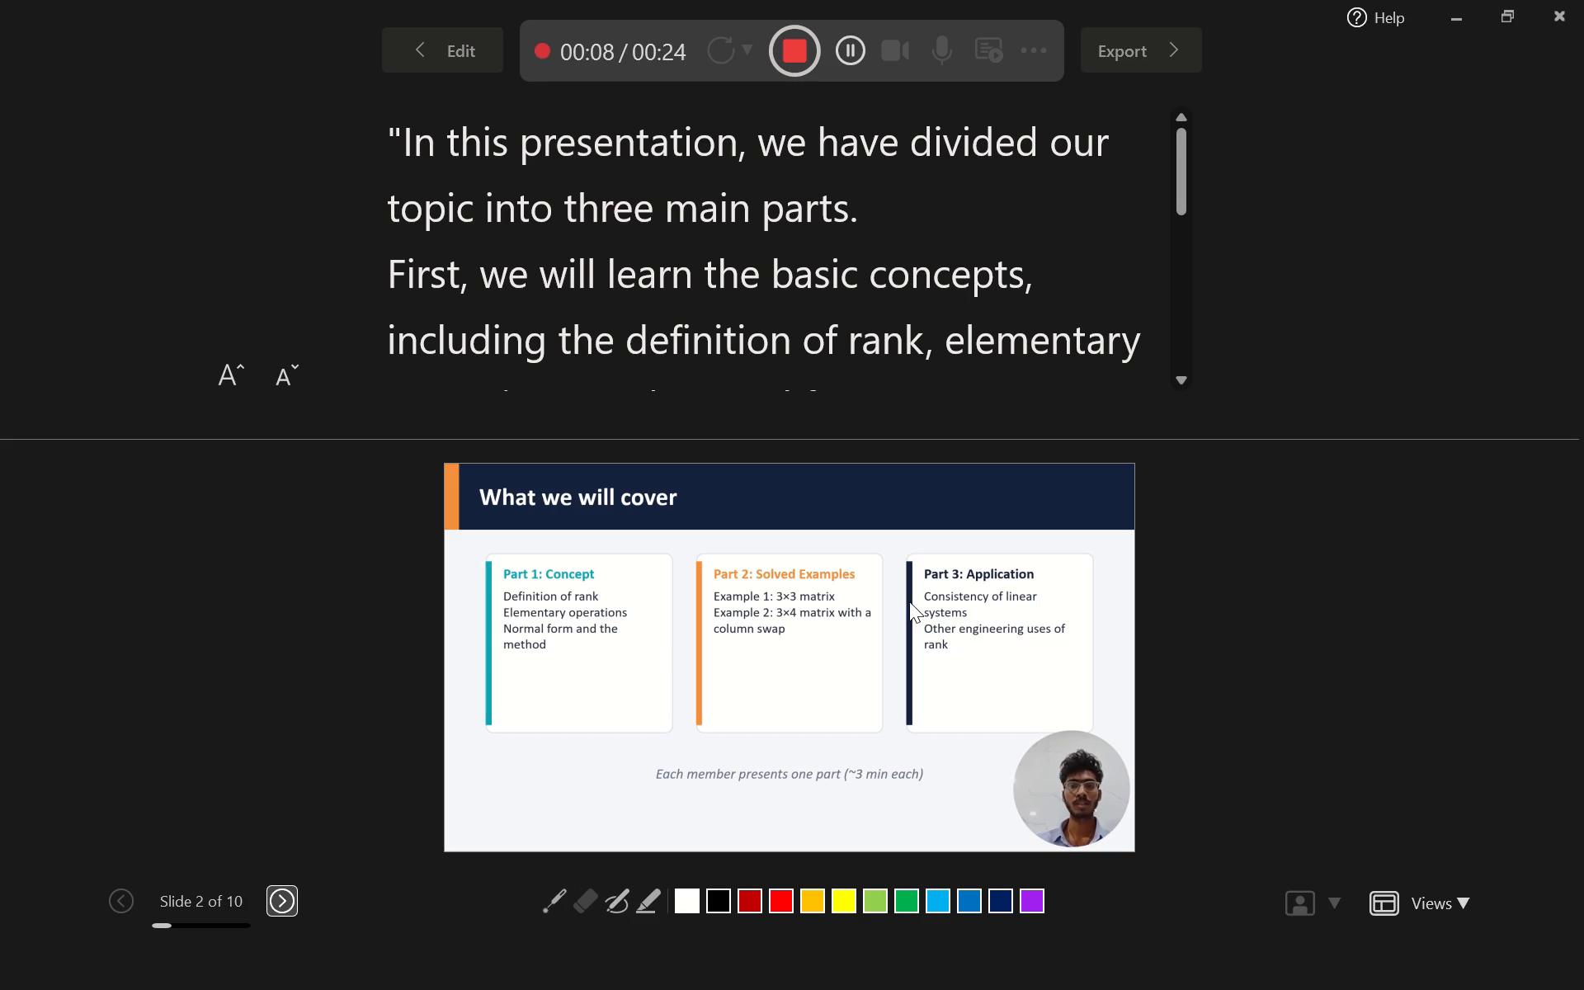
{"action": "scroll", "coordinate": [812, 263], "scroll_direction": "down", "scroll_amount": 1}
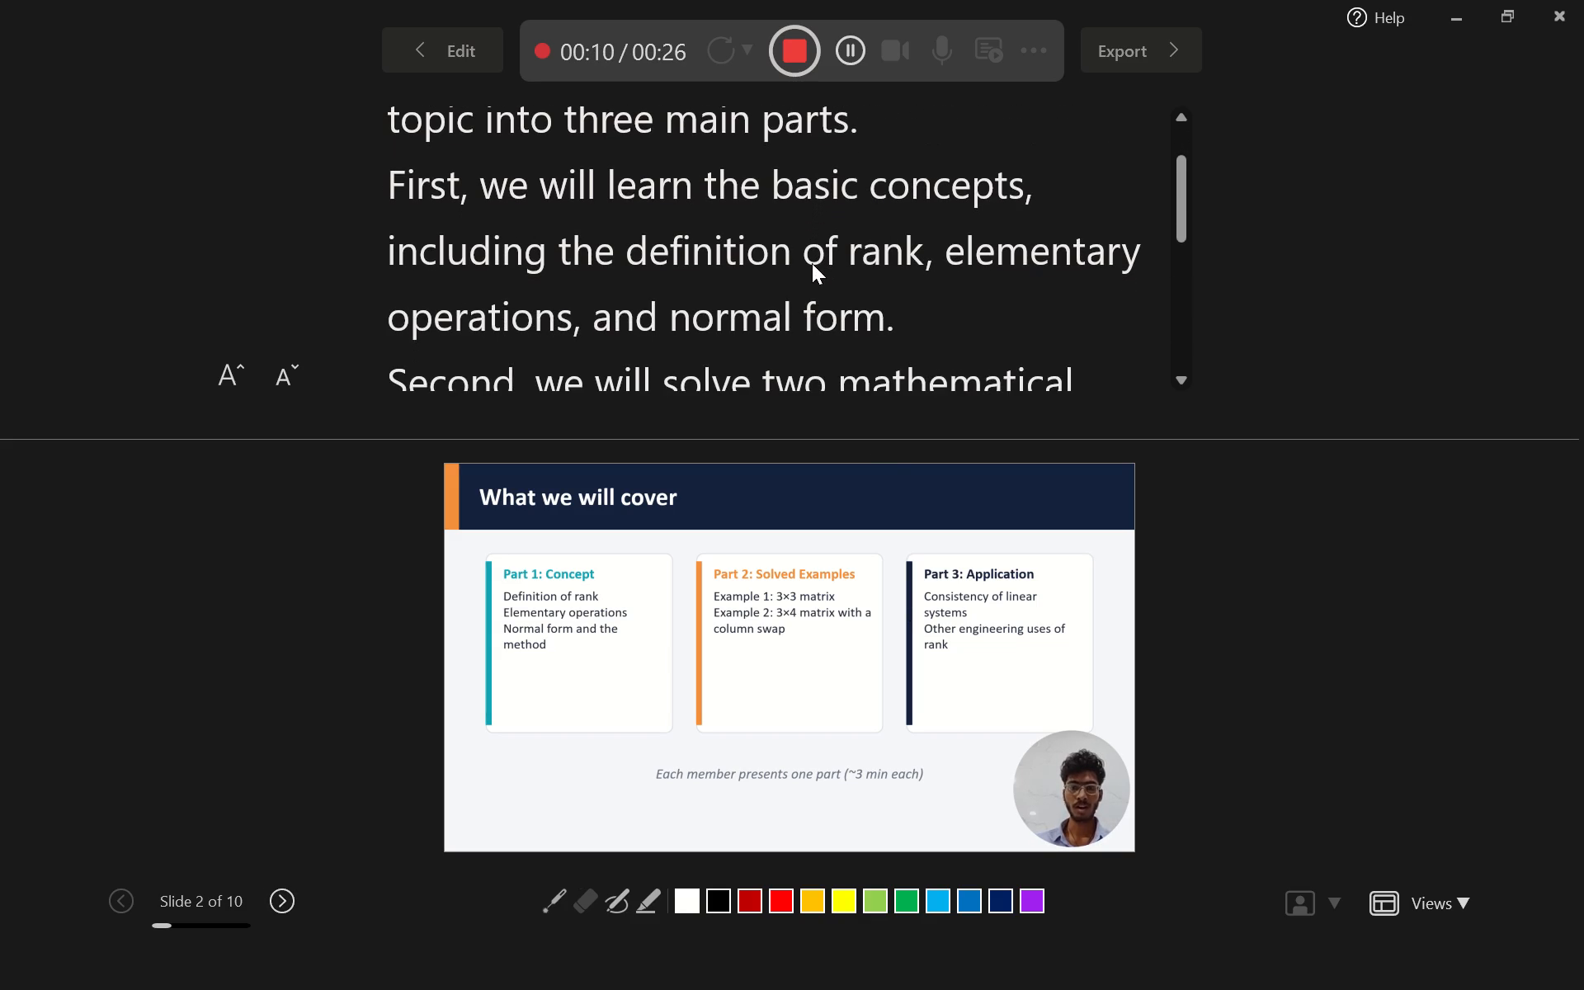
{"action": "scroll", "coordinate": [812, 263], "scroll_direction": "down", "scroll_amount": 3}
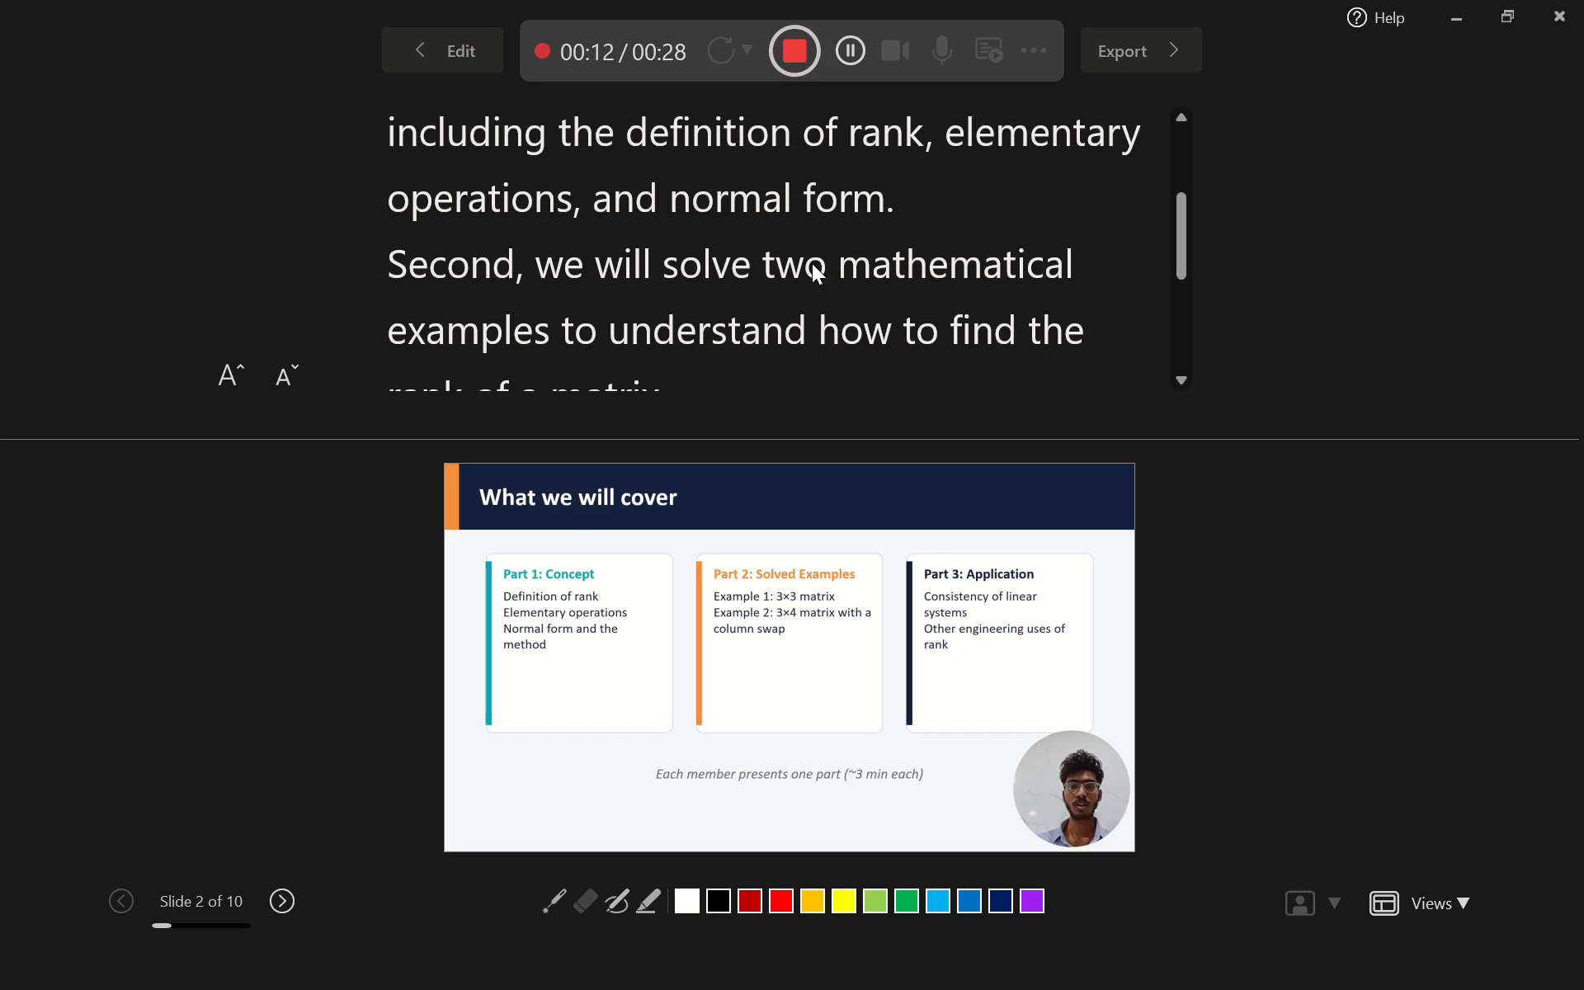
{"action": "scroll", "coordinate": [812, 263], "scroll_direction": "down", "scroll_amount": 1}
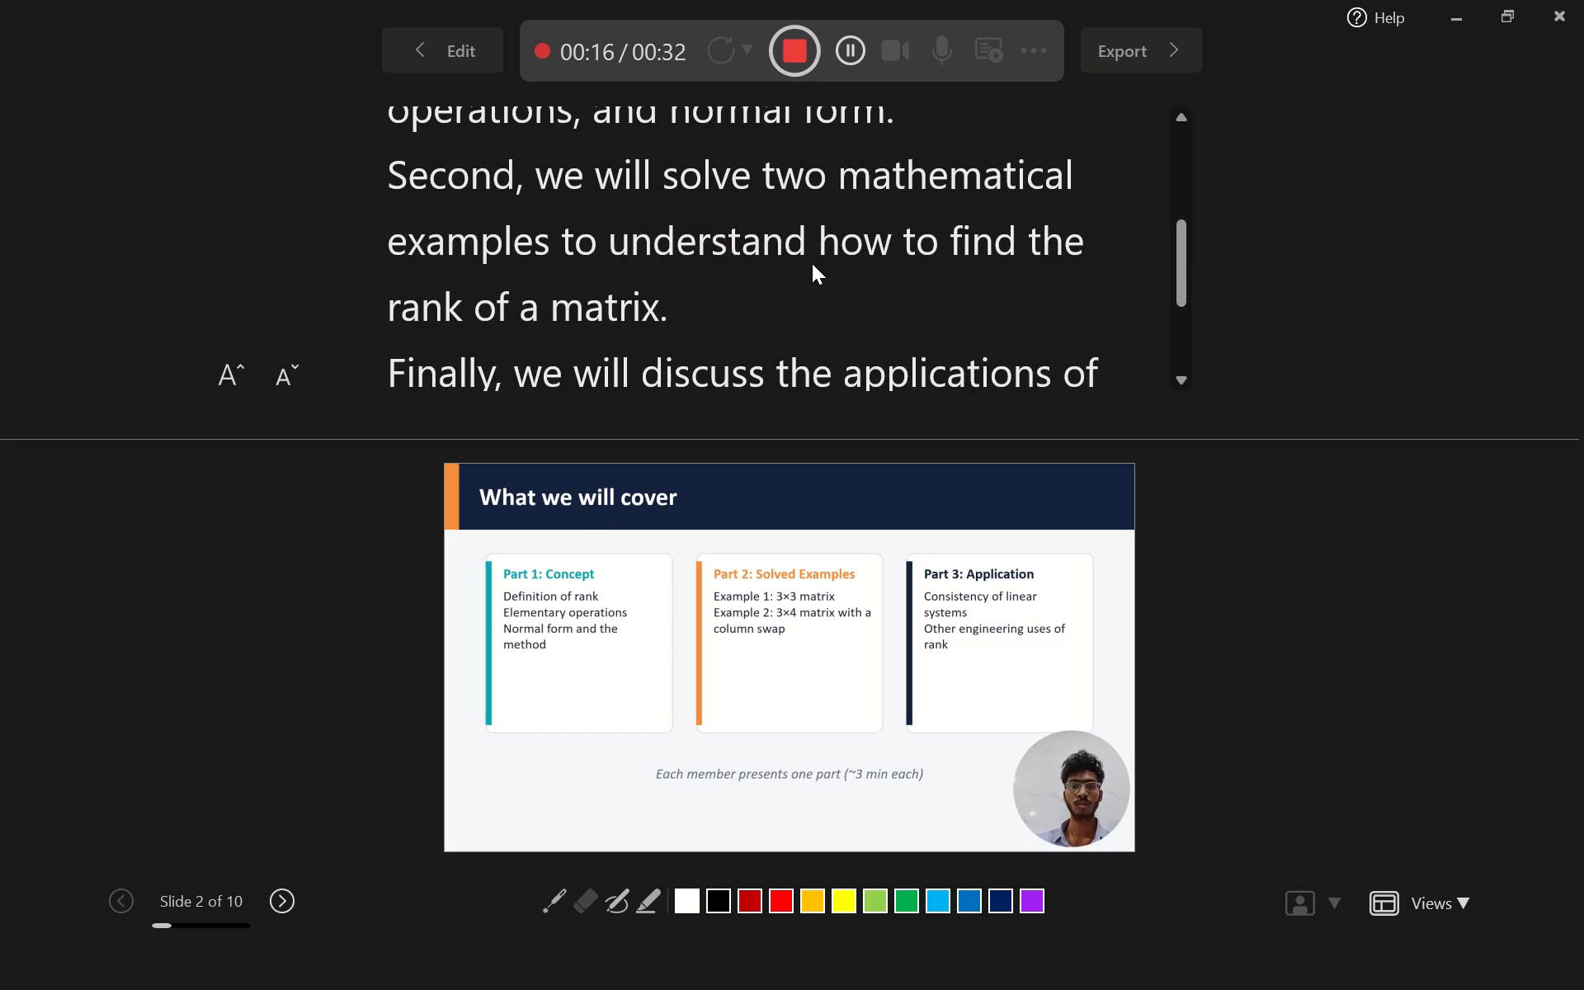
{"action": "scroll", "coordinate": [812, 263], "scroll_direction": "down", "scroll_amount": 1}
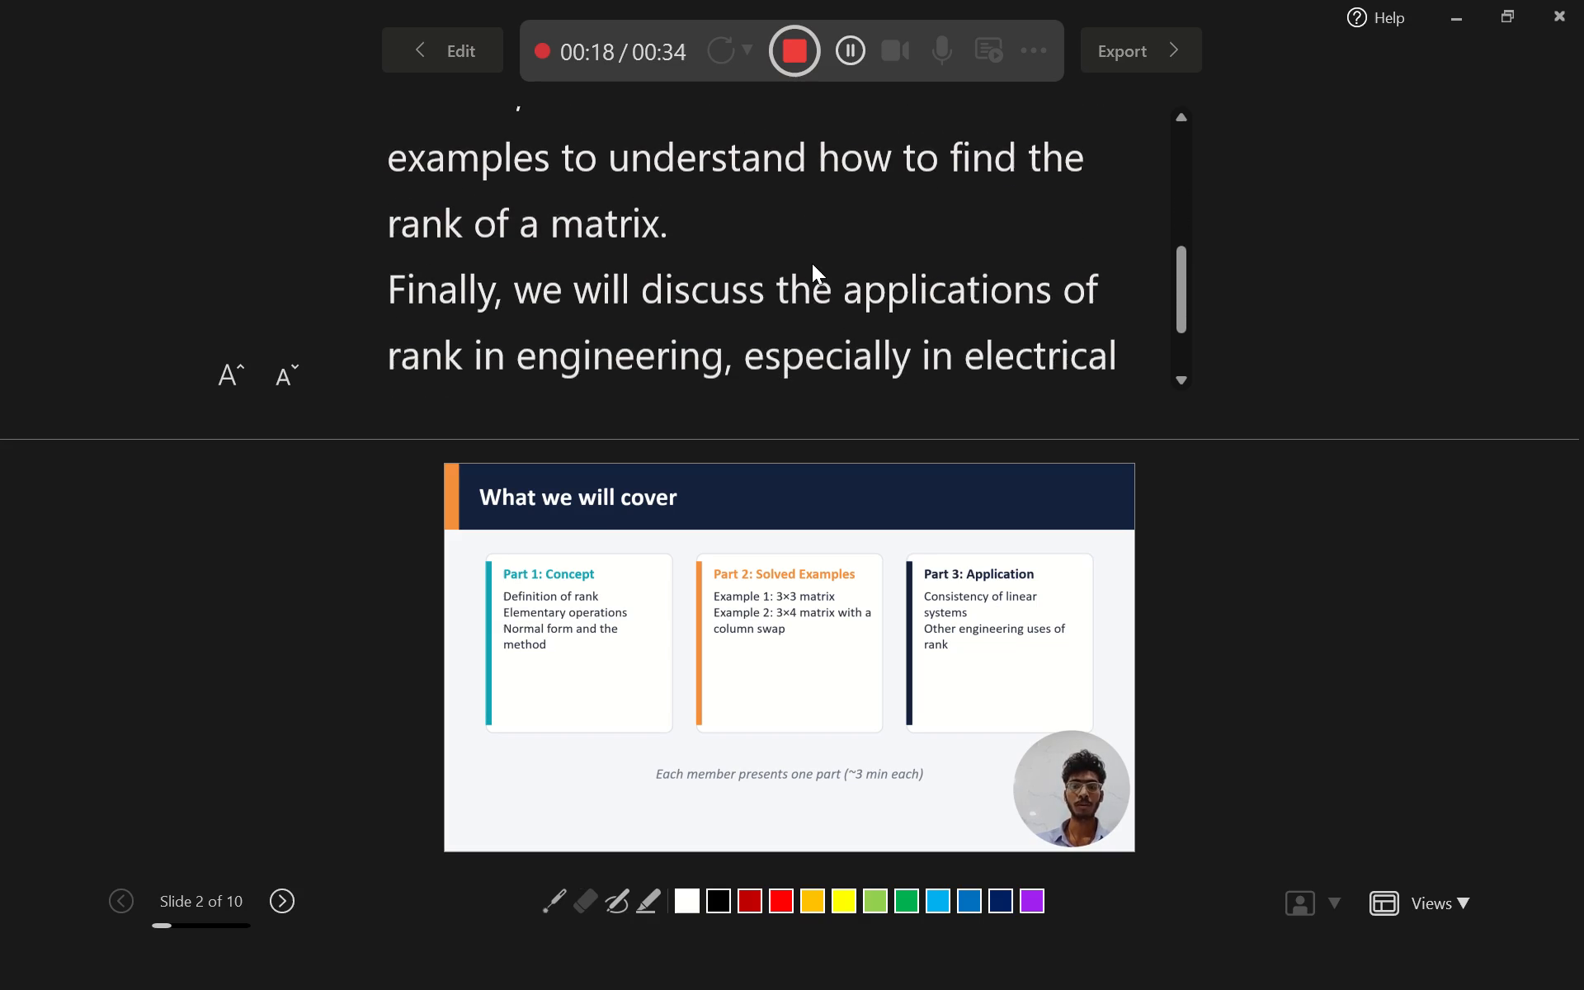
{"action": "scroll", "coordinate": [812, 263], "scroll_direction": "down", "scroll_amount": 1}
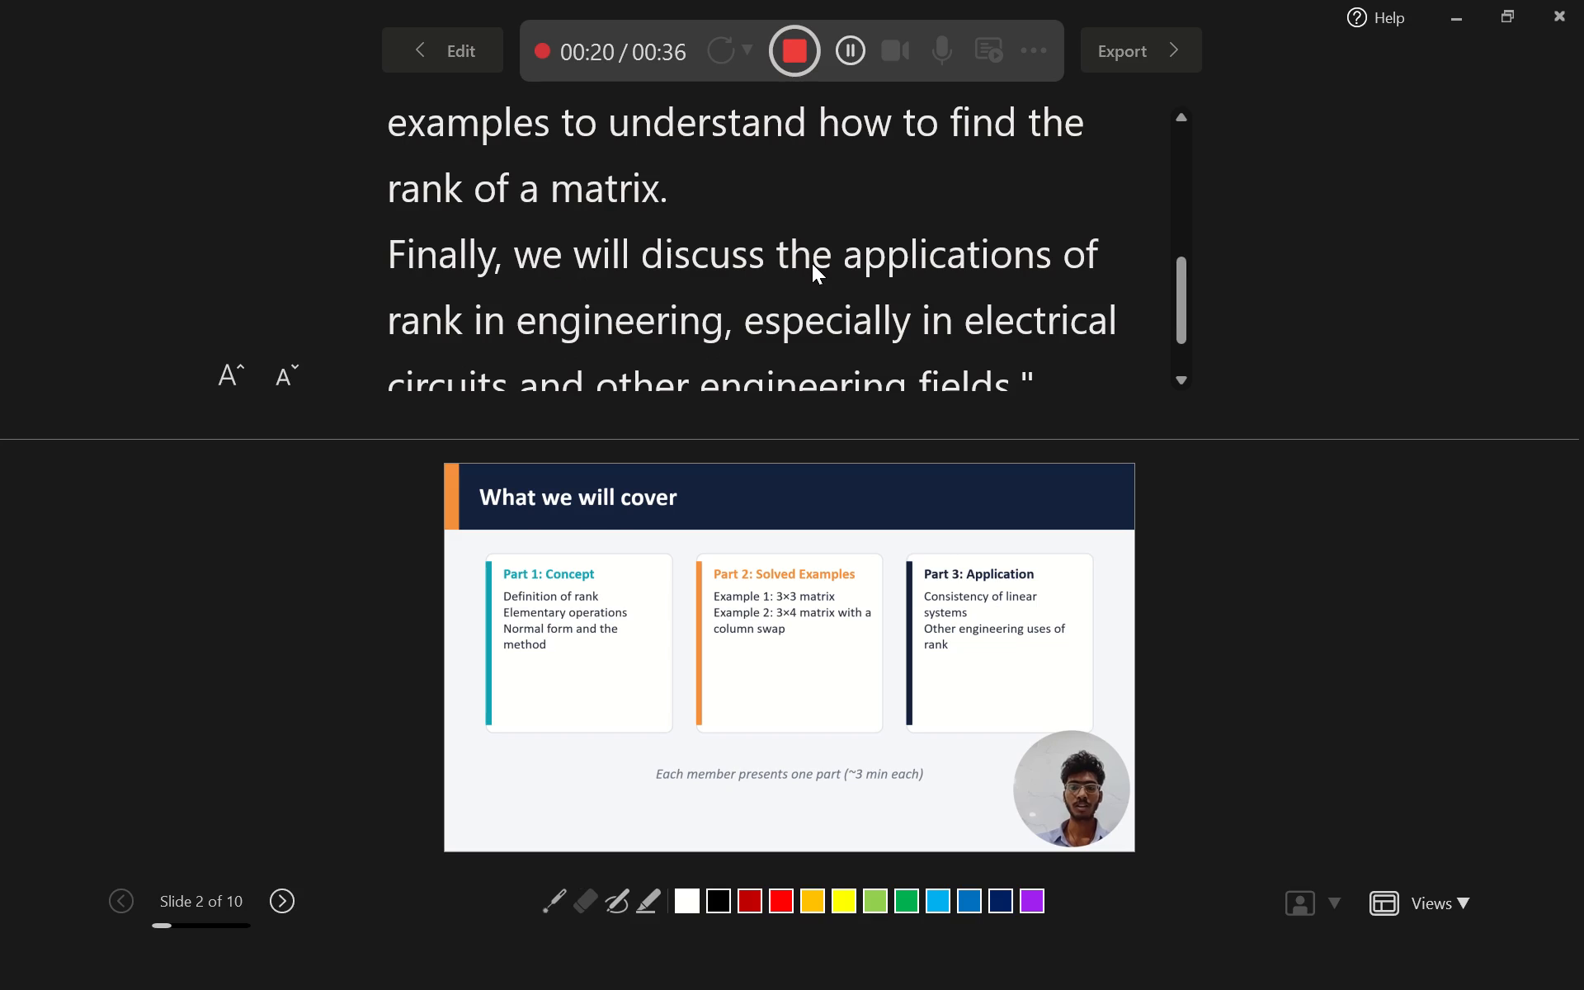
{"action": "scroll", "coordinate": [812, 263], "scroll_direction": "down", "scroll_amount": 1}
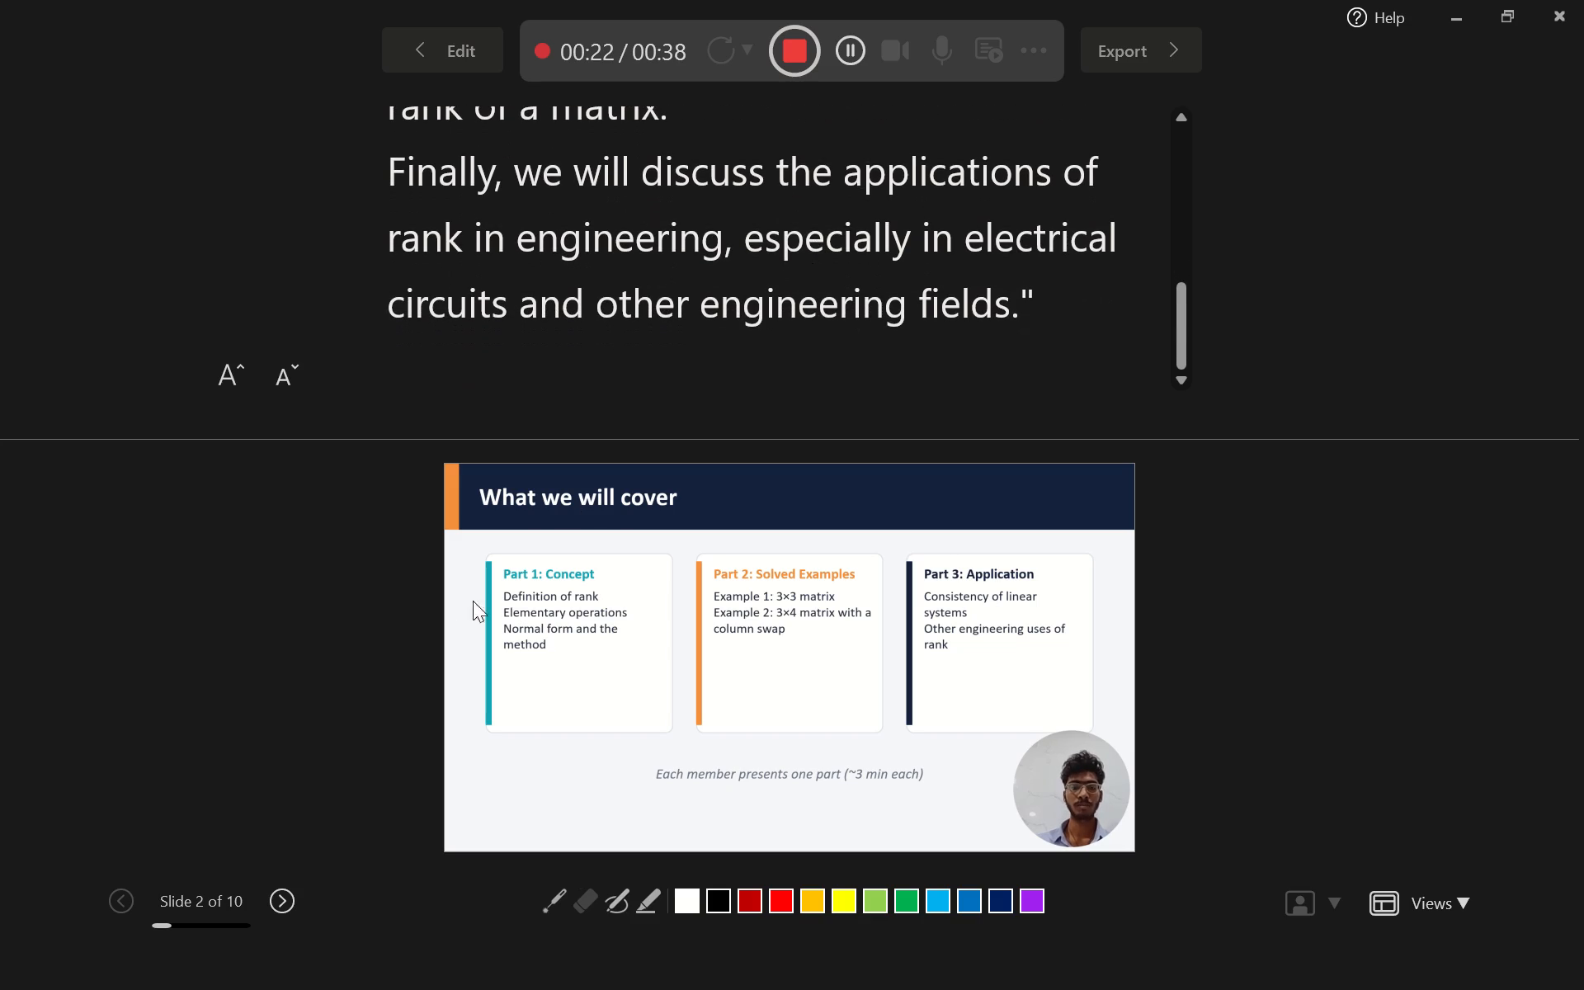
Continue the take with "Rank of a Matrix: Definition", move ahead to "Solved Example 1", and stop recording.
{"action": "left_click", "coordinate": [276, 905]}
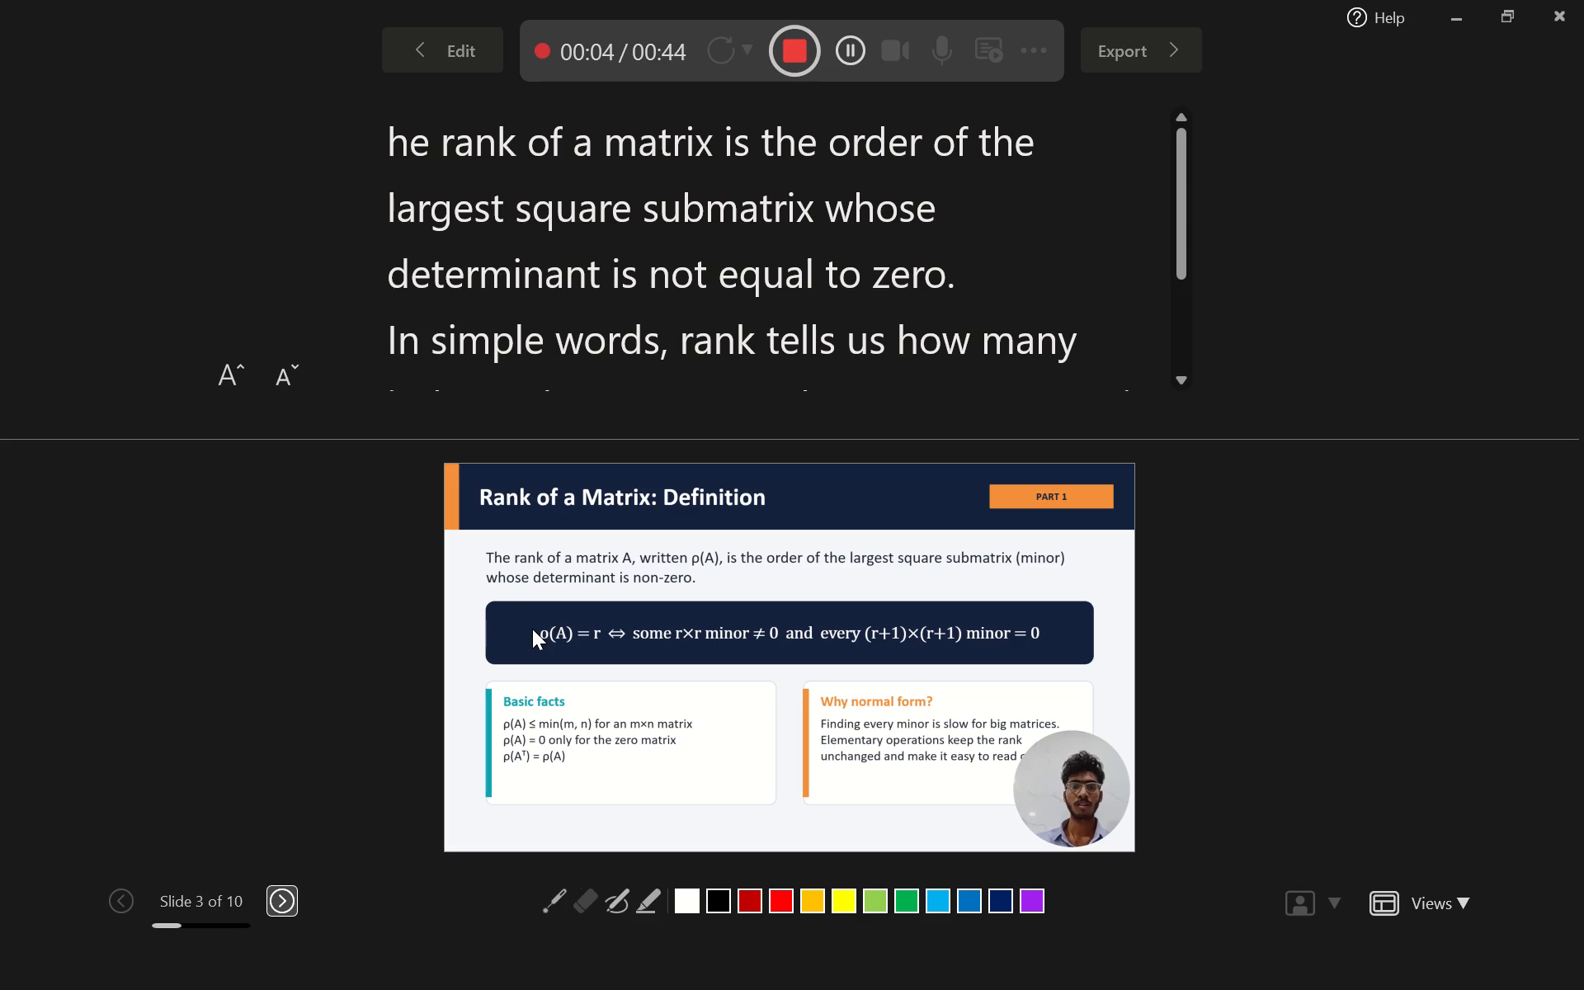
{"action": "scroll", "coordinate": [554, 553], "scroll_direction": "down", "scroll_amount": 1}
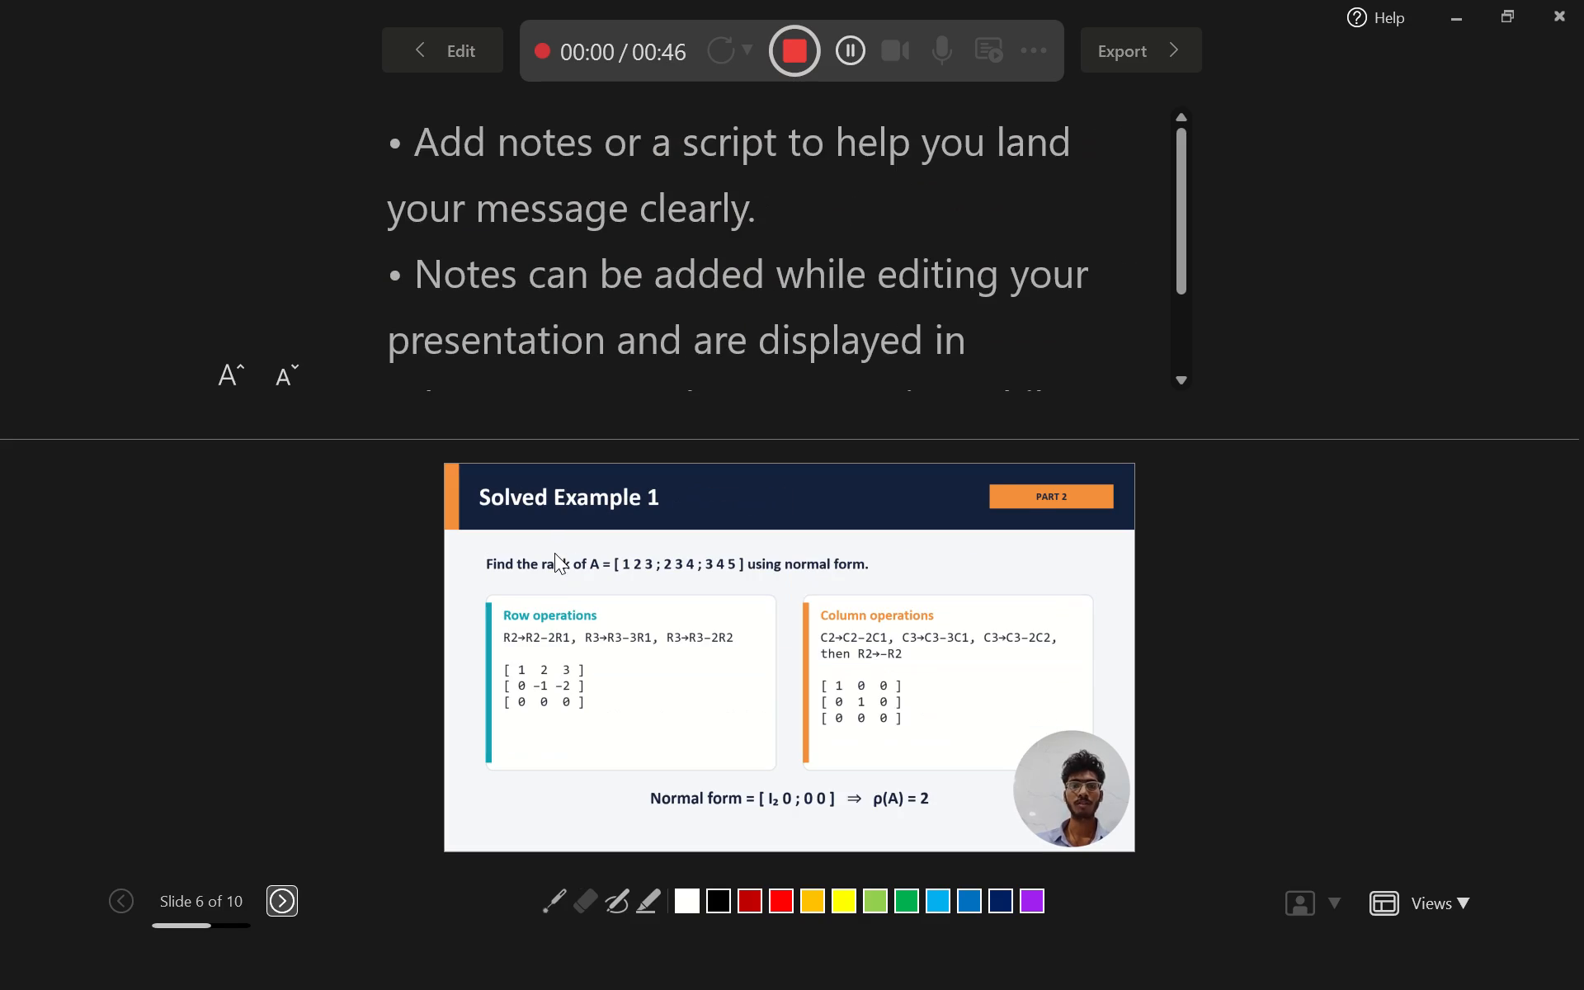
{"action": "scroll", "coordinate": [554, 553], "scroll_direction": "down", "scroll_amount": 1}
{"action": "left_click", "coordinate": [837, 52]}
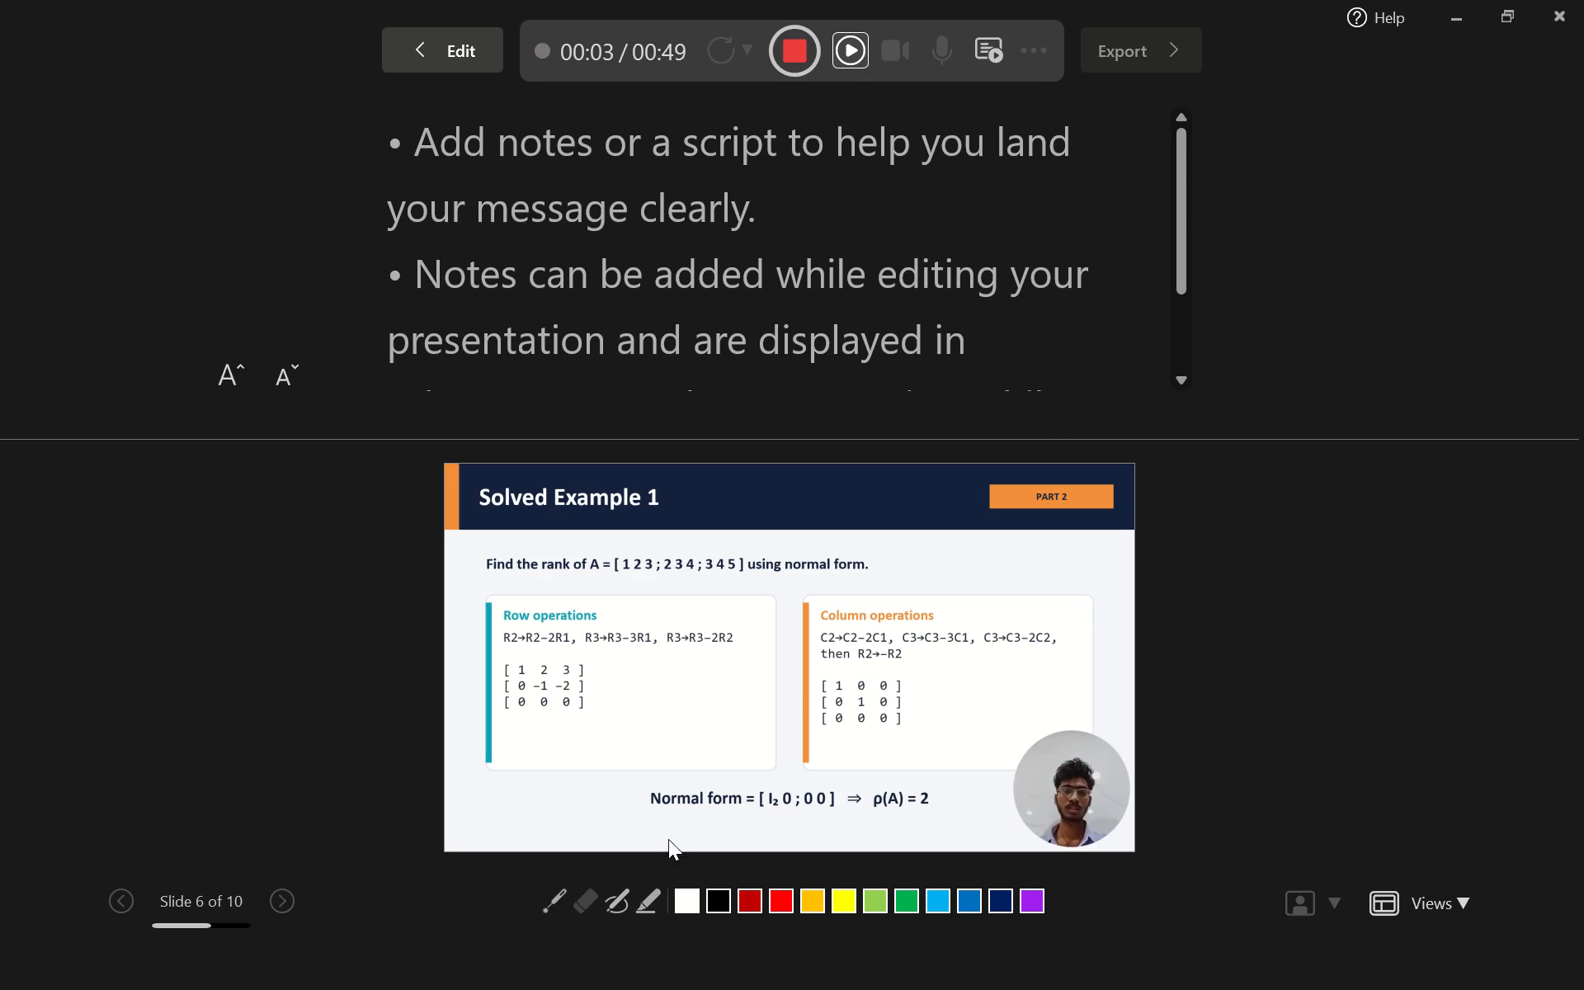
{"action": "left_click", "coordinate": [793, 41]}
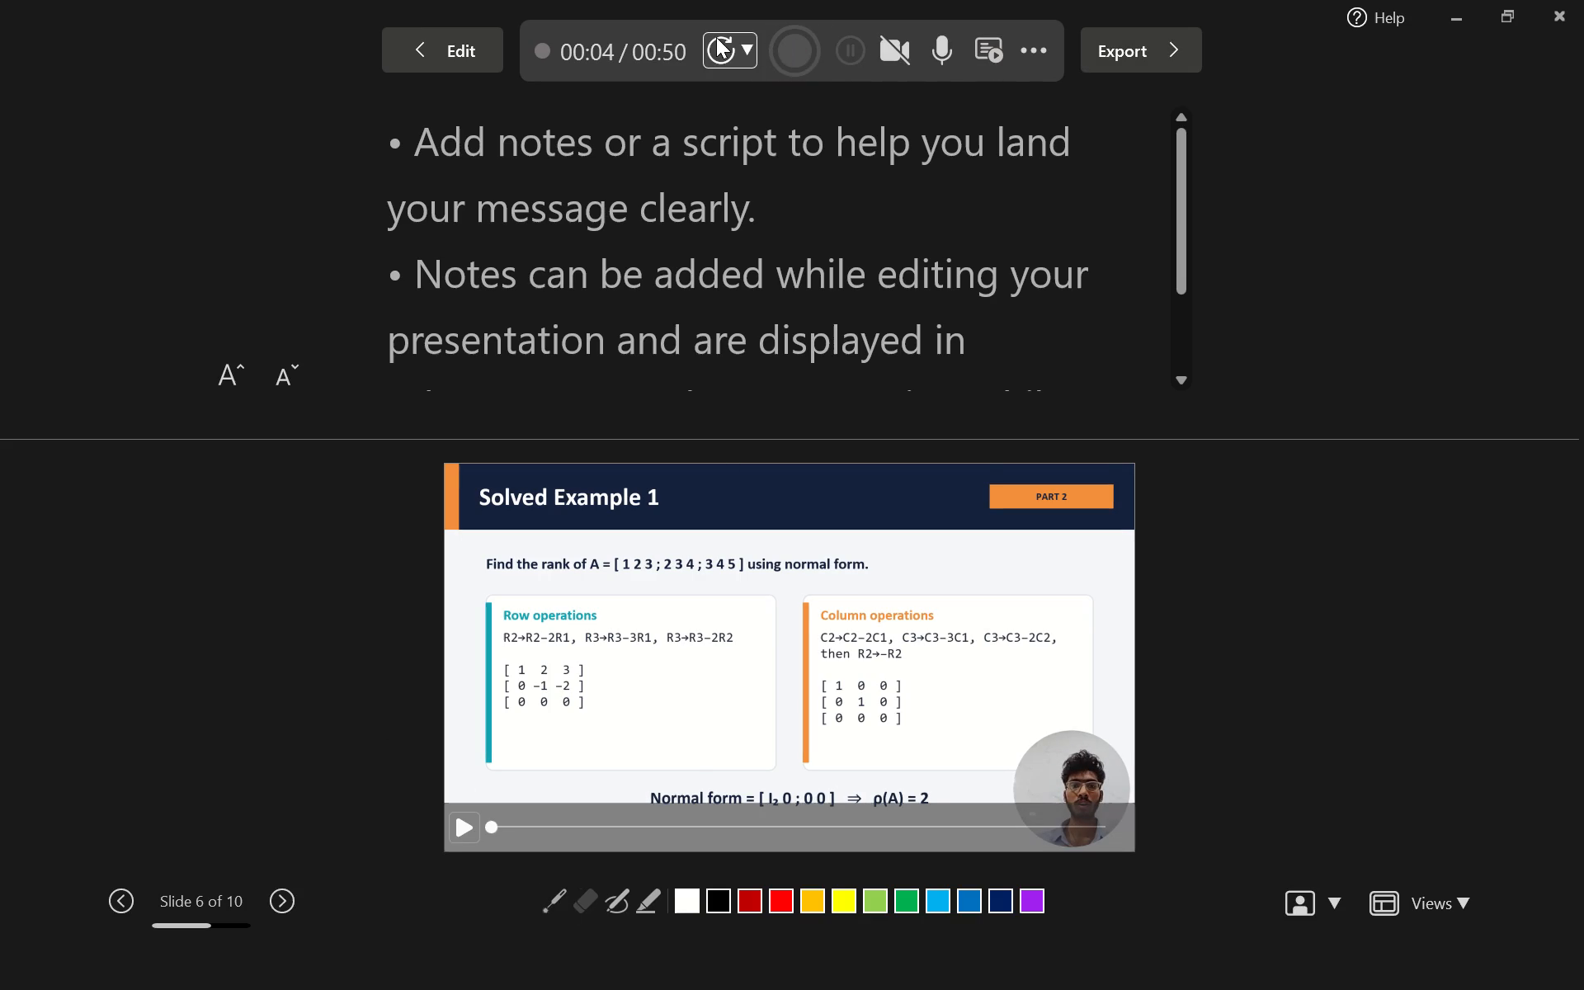
Retake the recording from the "Rank of a Matrix" title slide.
{"action": "left_click", "coordinate": [716, 37]}
{"action": "left_click", "coordinate": [793, 145]}
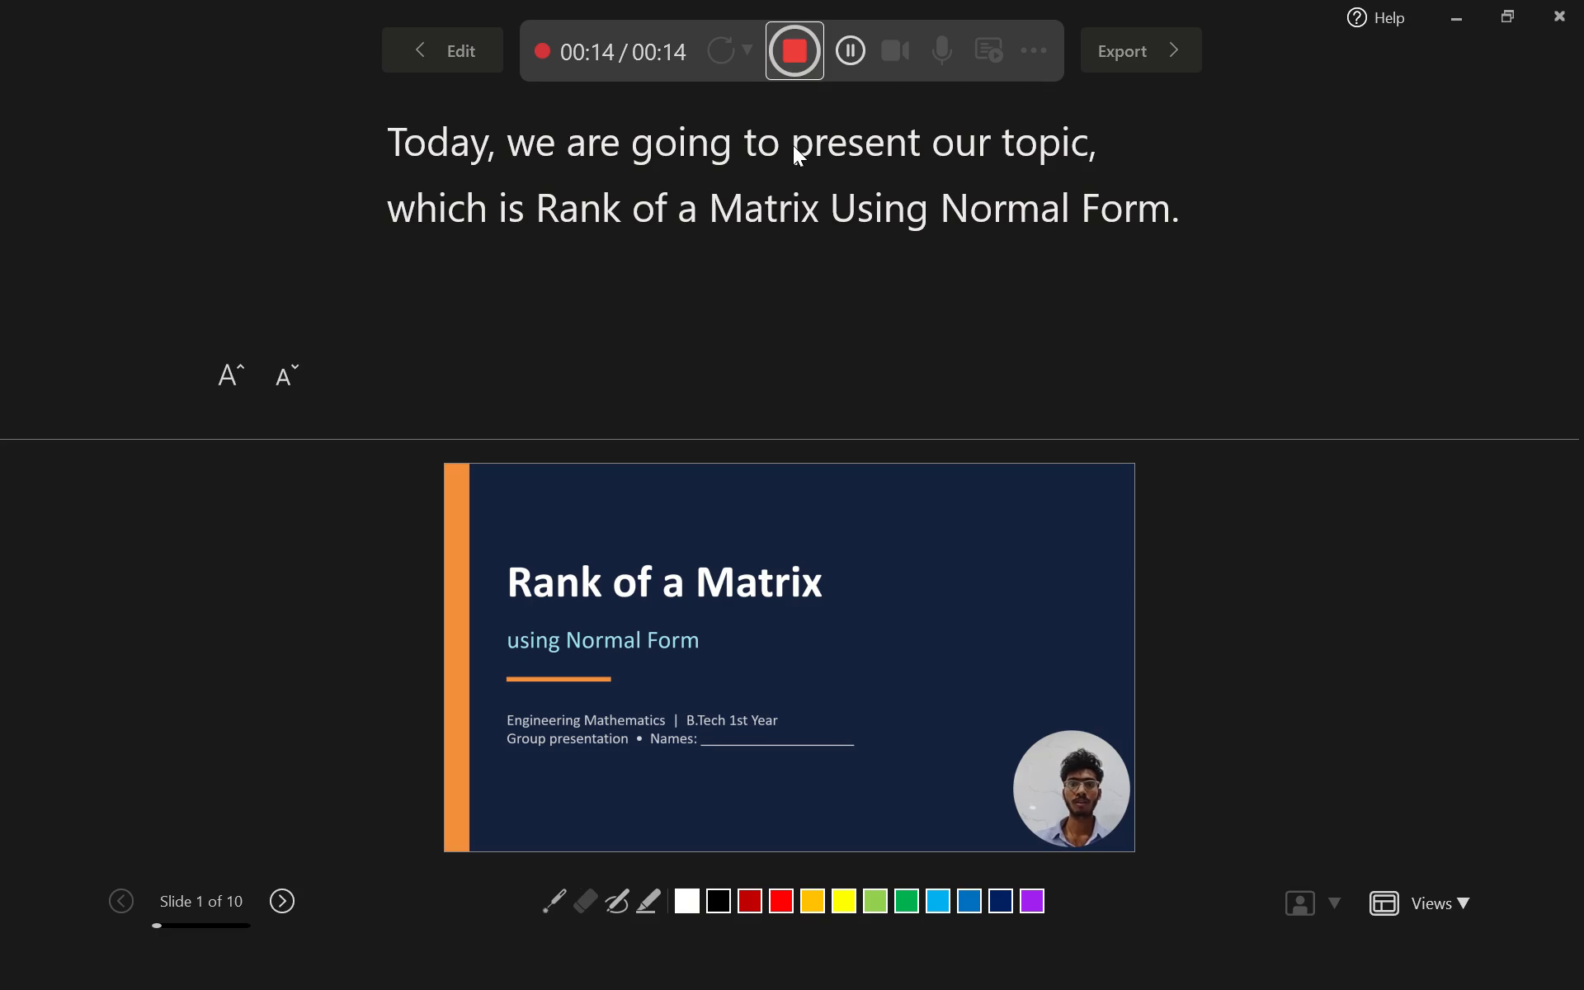
Record the "What we will cover" slide, following its notes on the three main parts.
{"action": "left_click", "coordinate": [278, 905]}
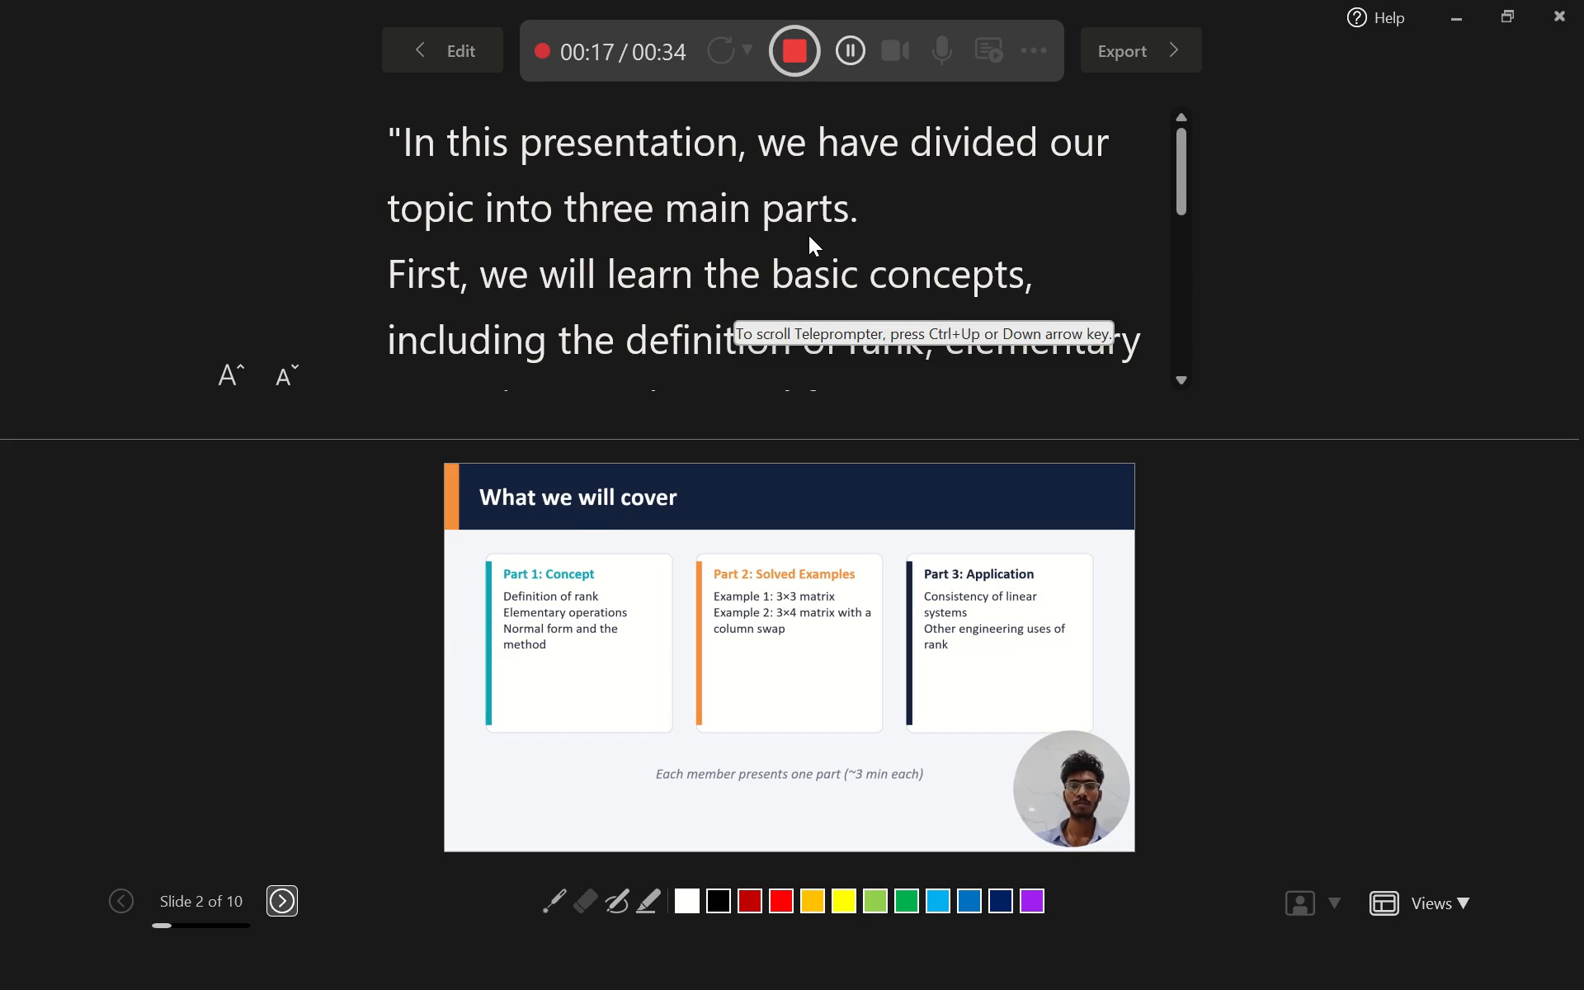
{"action": "scroll", "coordinate": [818, 222], "scroll_direction": "down", "scroll_amount": 2}
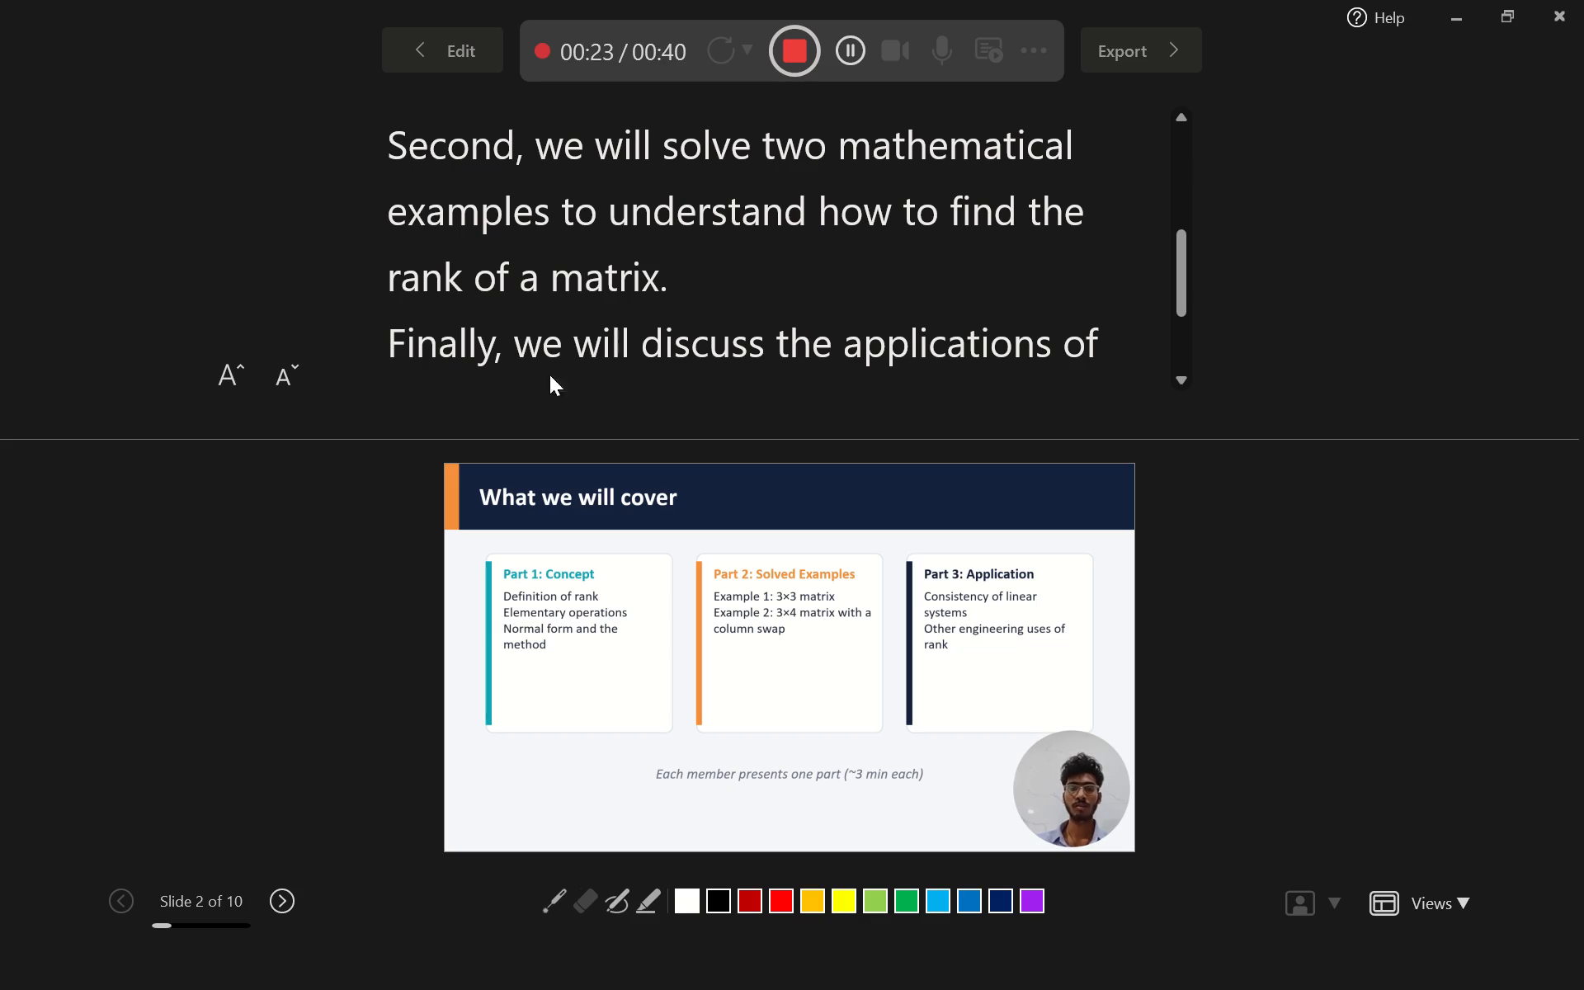
Record the "Rank of a Matrix: Definition" slide, following its notes through to the independent rows or columns sentence.
{"action": "left_click", "coordinate": [282, 898]}
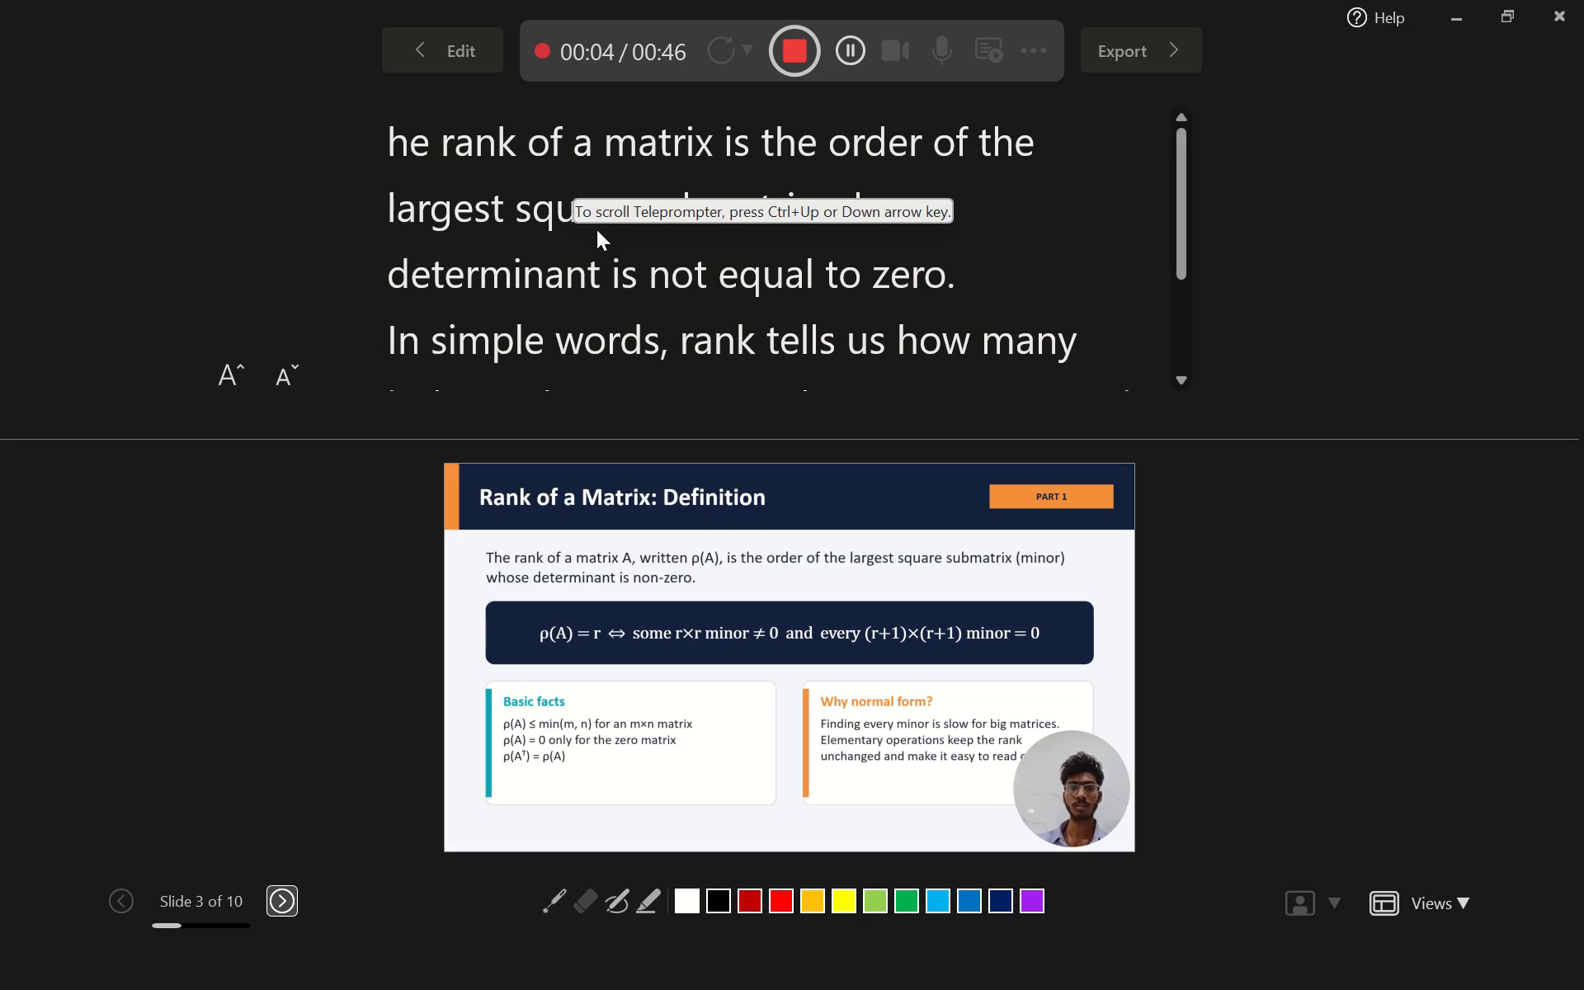
{"action": "scroll", "coordinate": [613, 268], "scroll_direction": "down", "scroll_amount": 1}
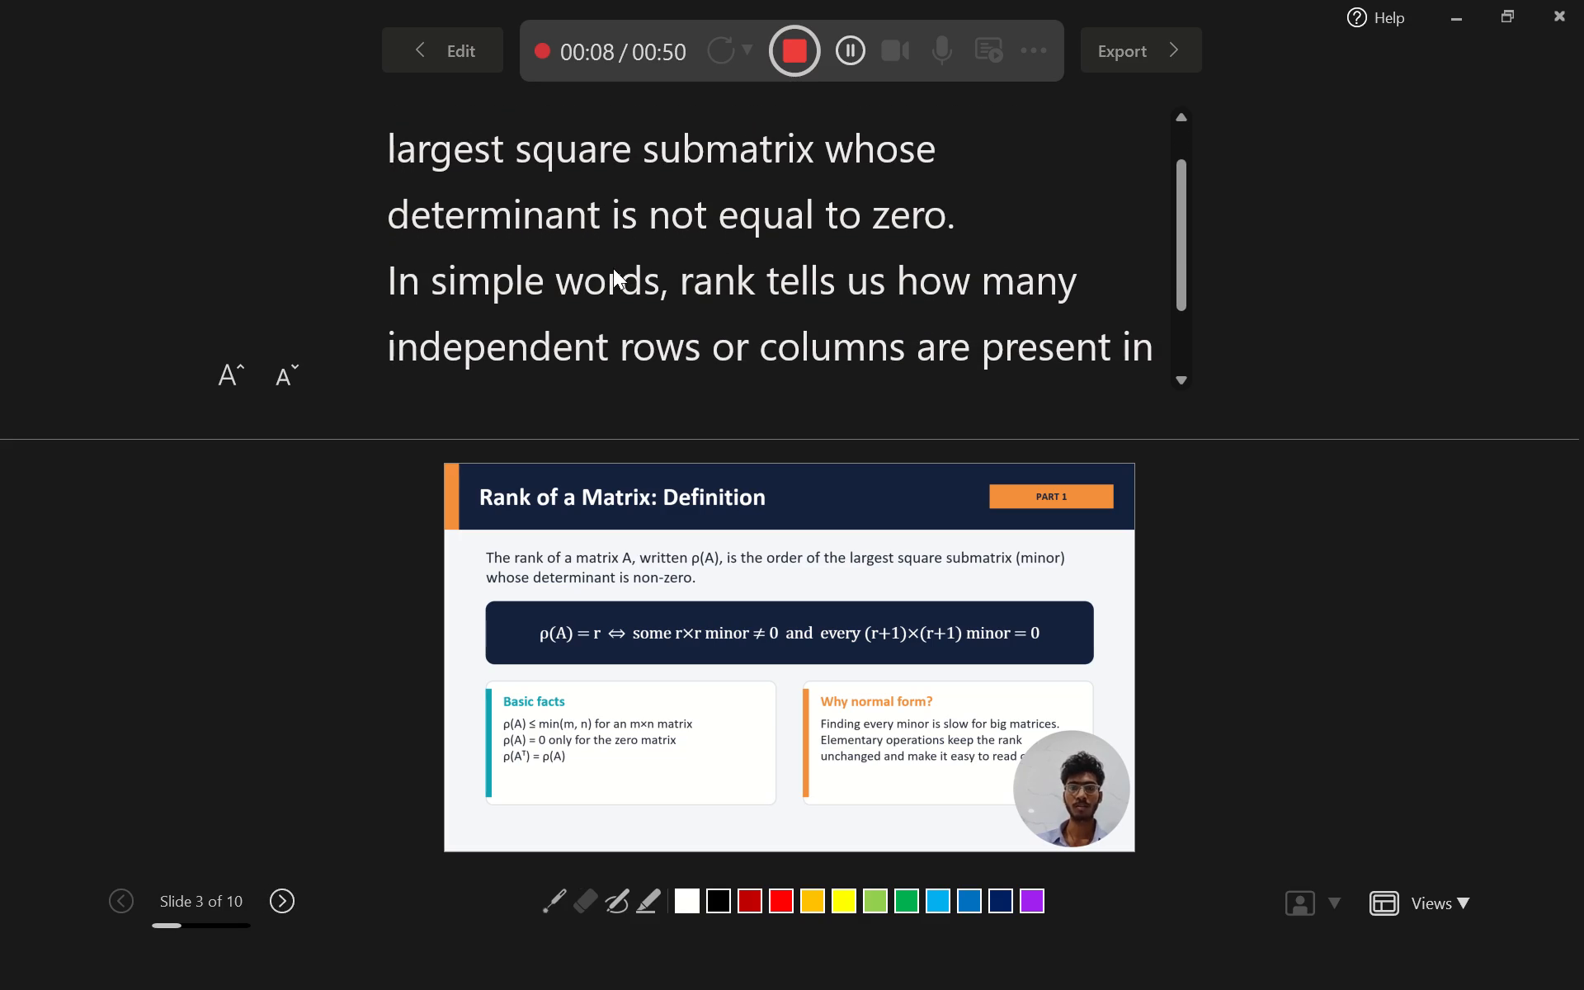
{"action": "scroll", "coordinate": [616, 247], "scroll_direction": "down", "scroll_amount": 2}
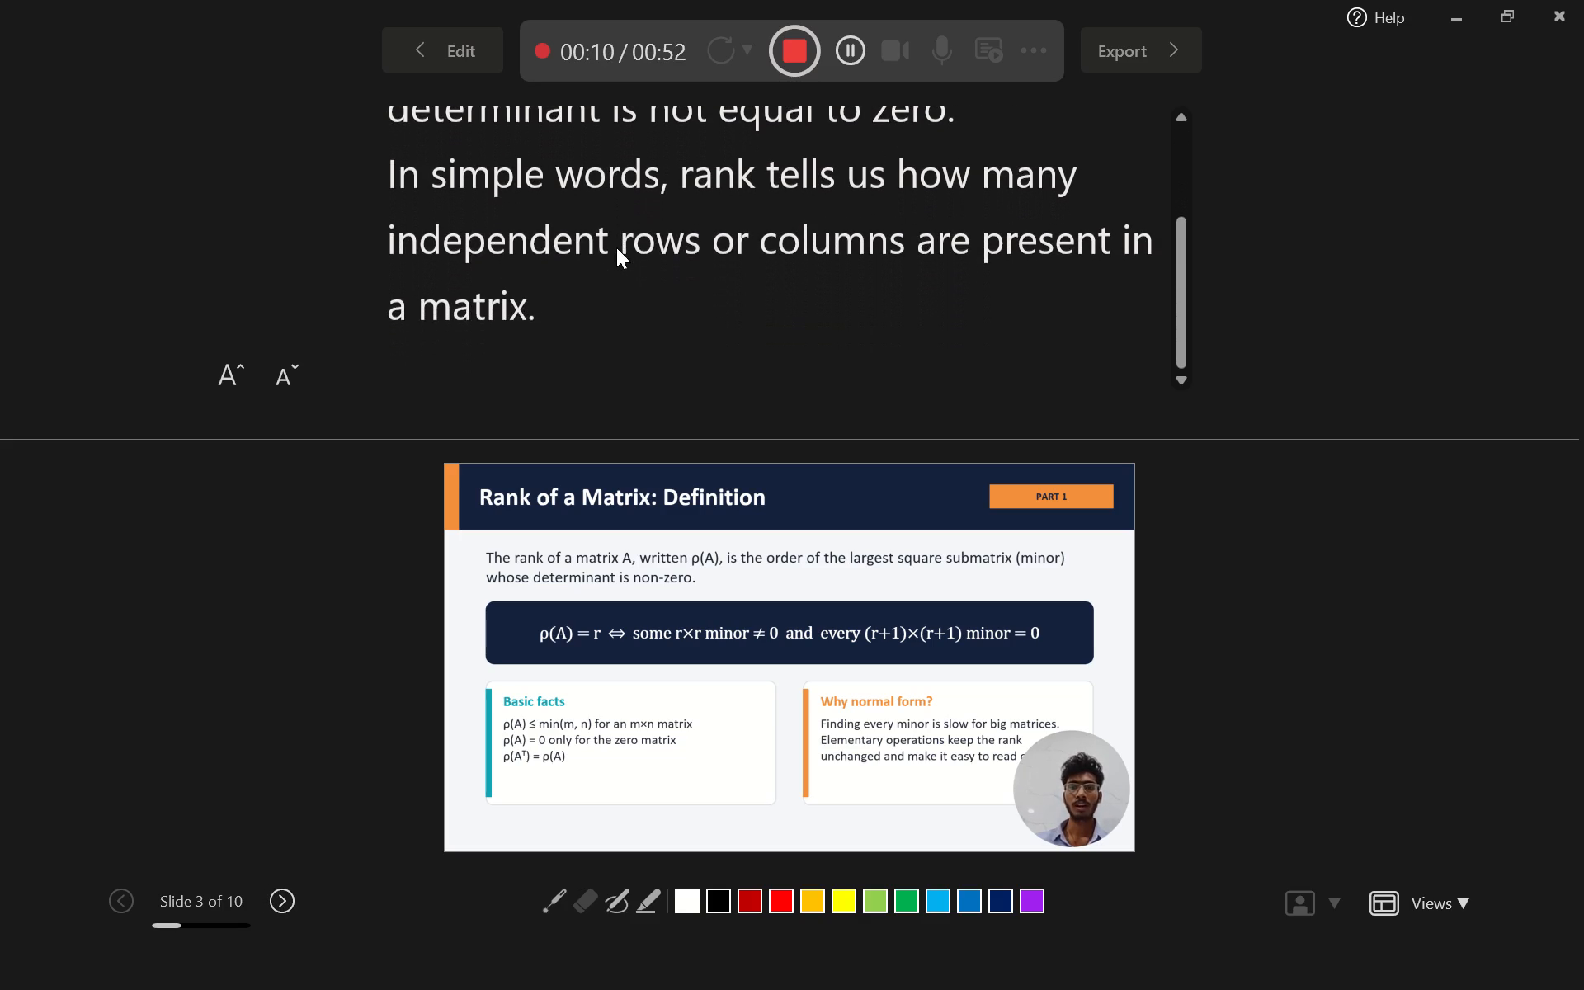
{"action": "scroll", "coordinate": [616, 247], "scroll_direction": "down", "scroll_amount": 1}
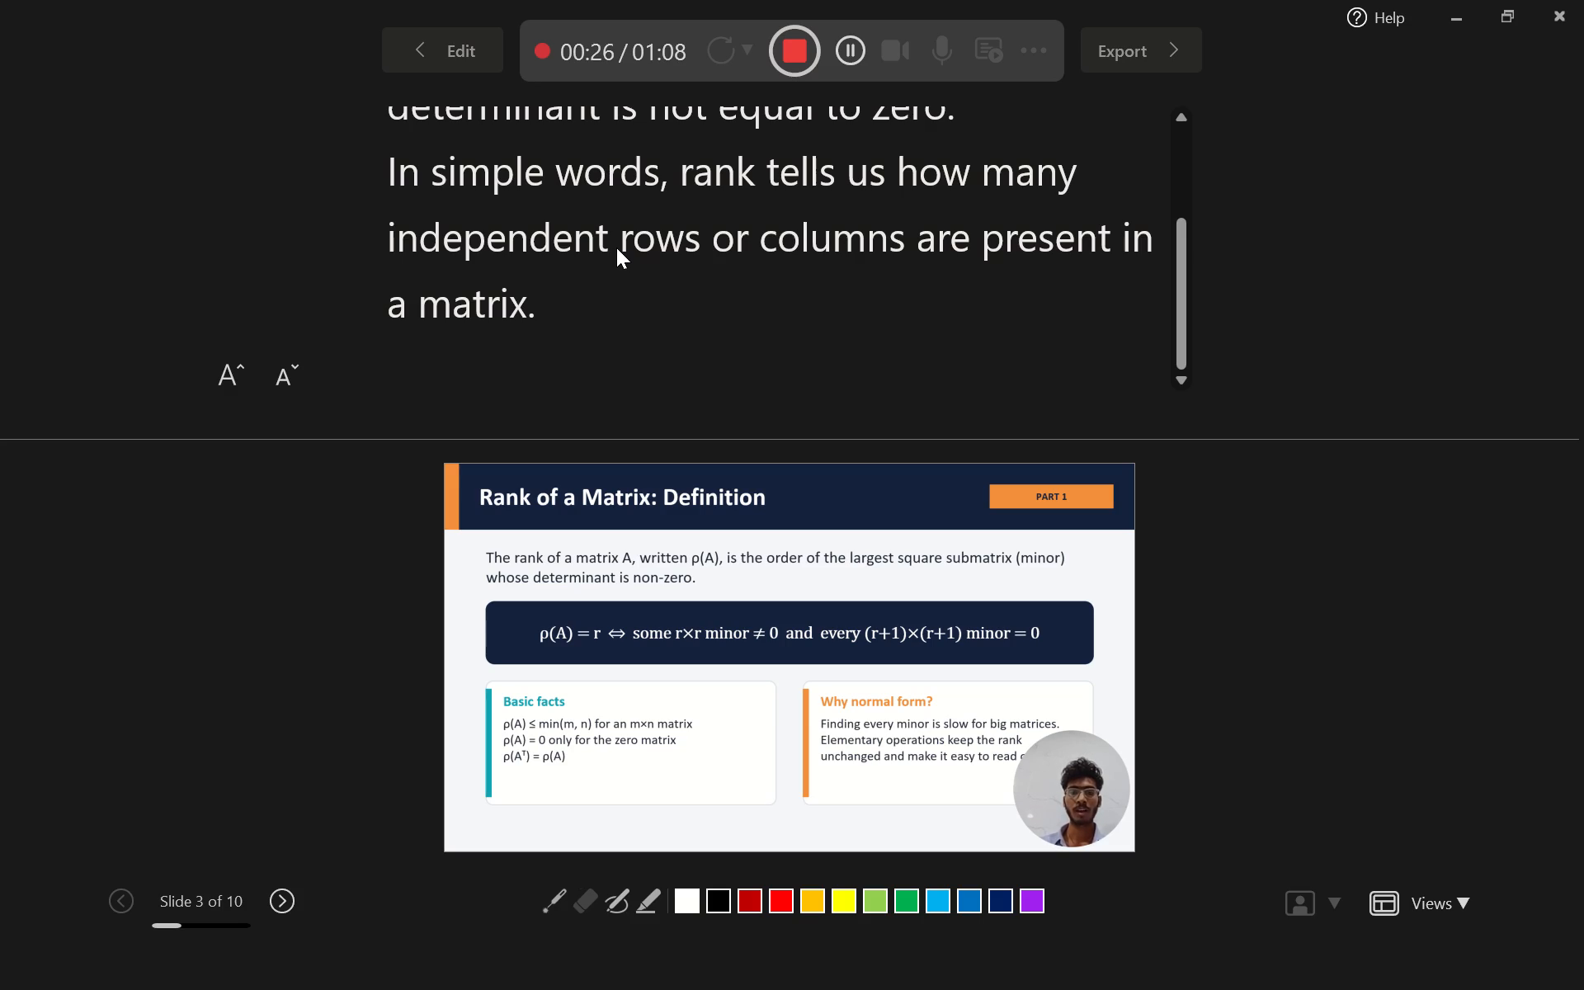
{"action": "scroll", "coordinate": [616, 247], "scroll_direction": "down", "scroll_amount": 1}
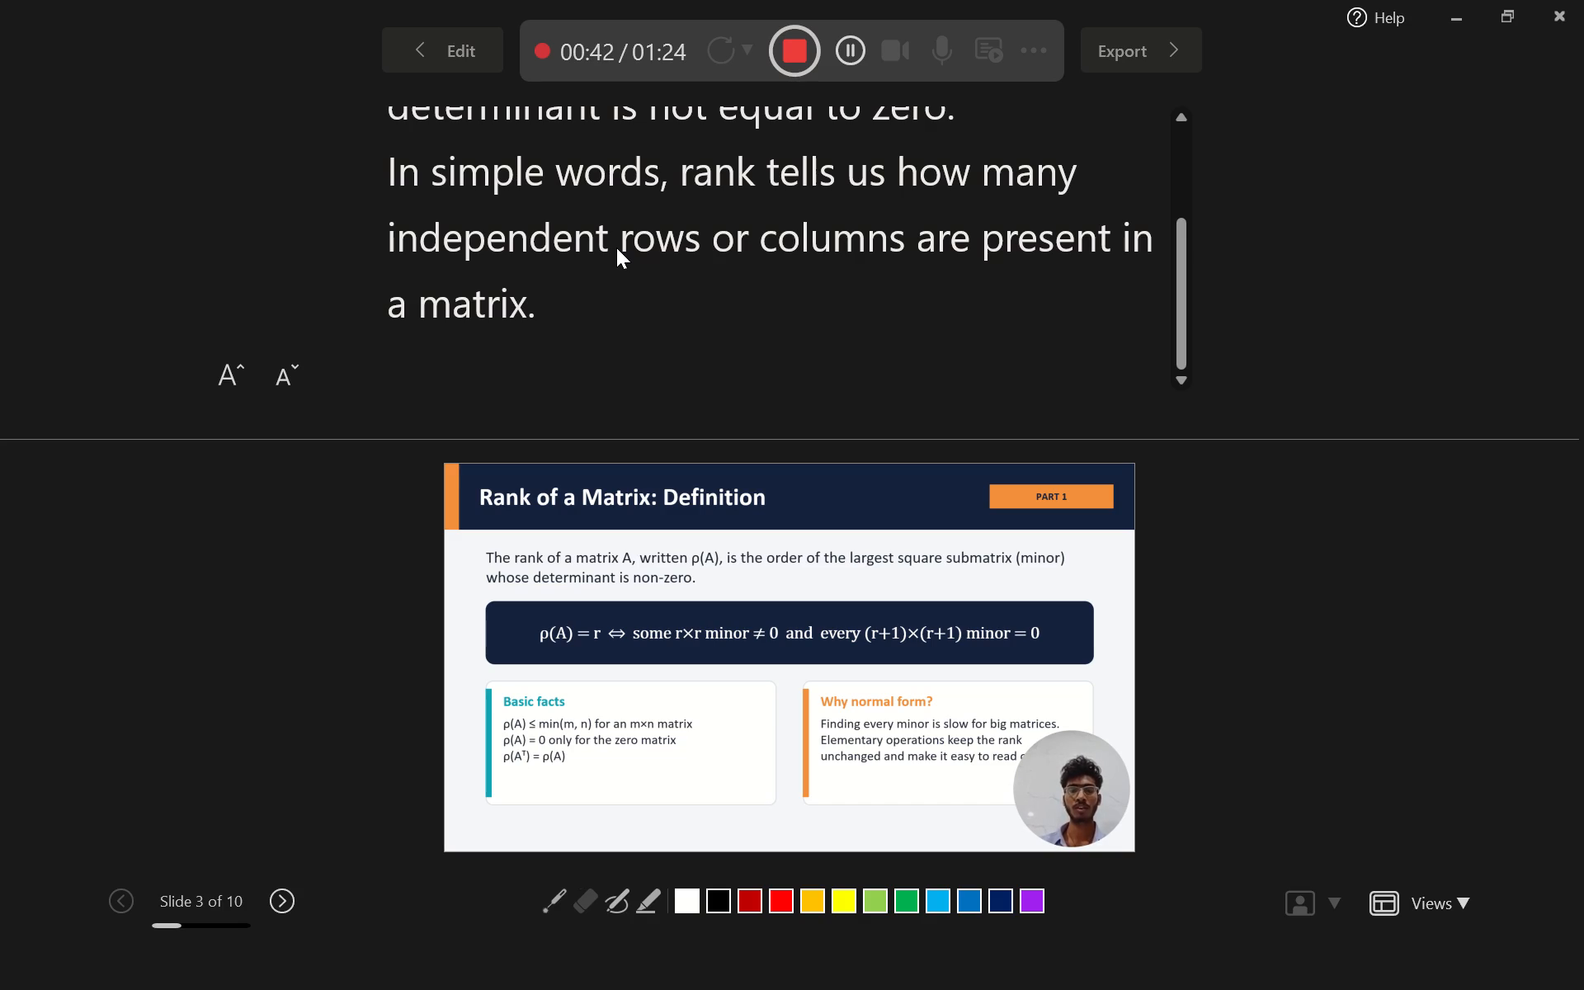
Record the "Elementary Operations" slide, following its notes through the three row operations.
{"action": "left_click", "coordinate": [279, 896]}
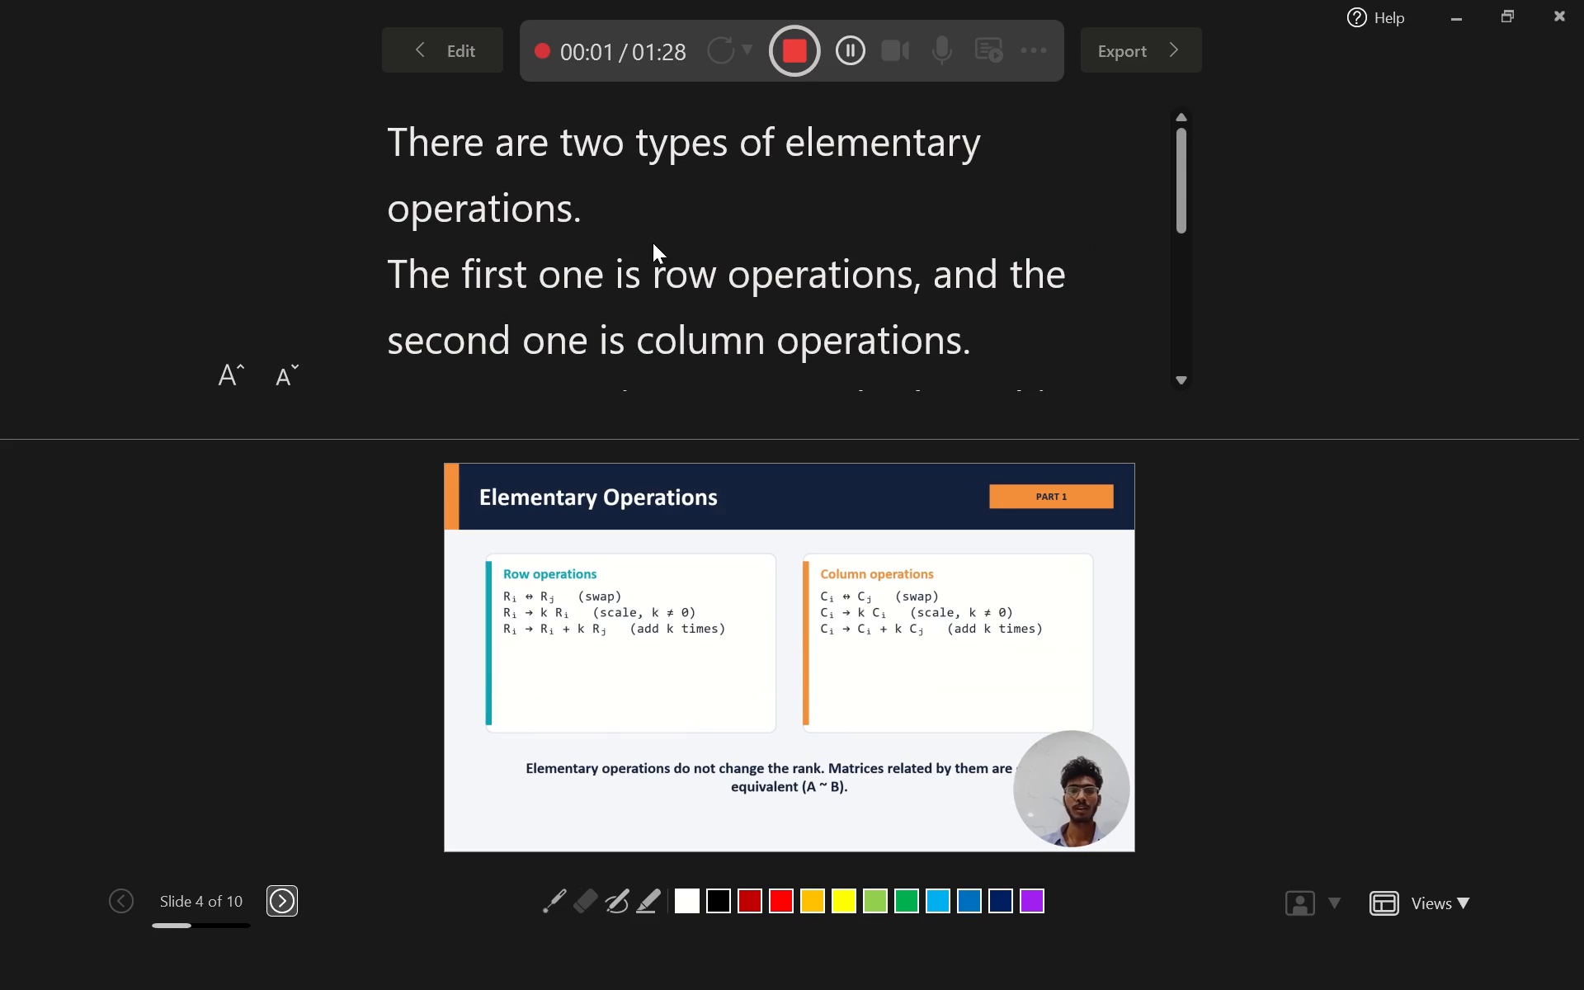
{"action": "left_click", "coordinate": [699, 199]}
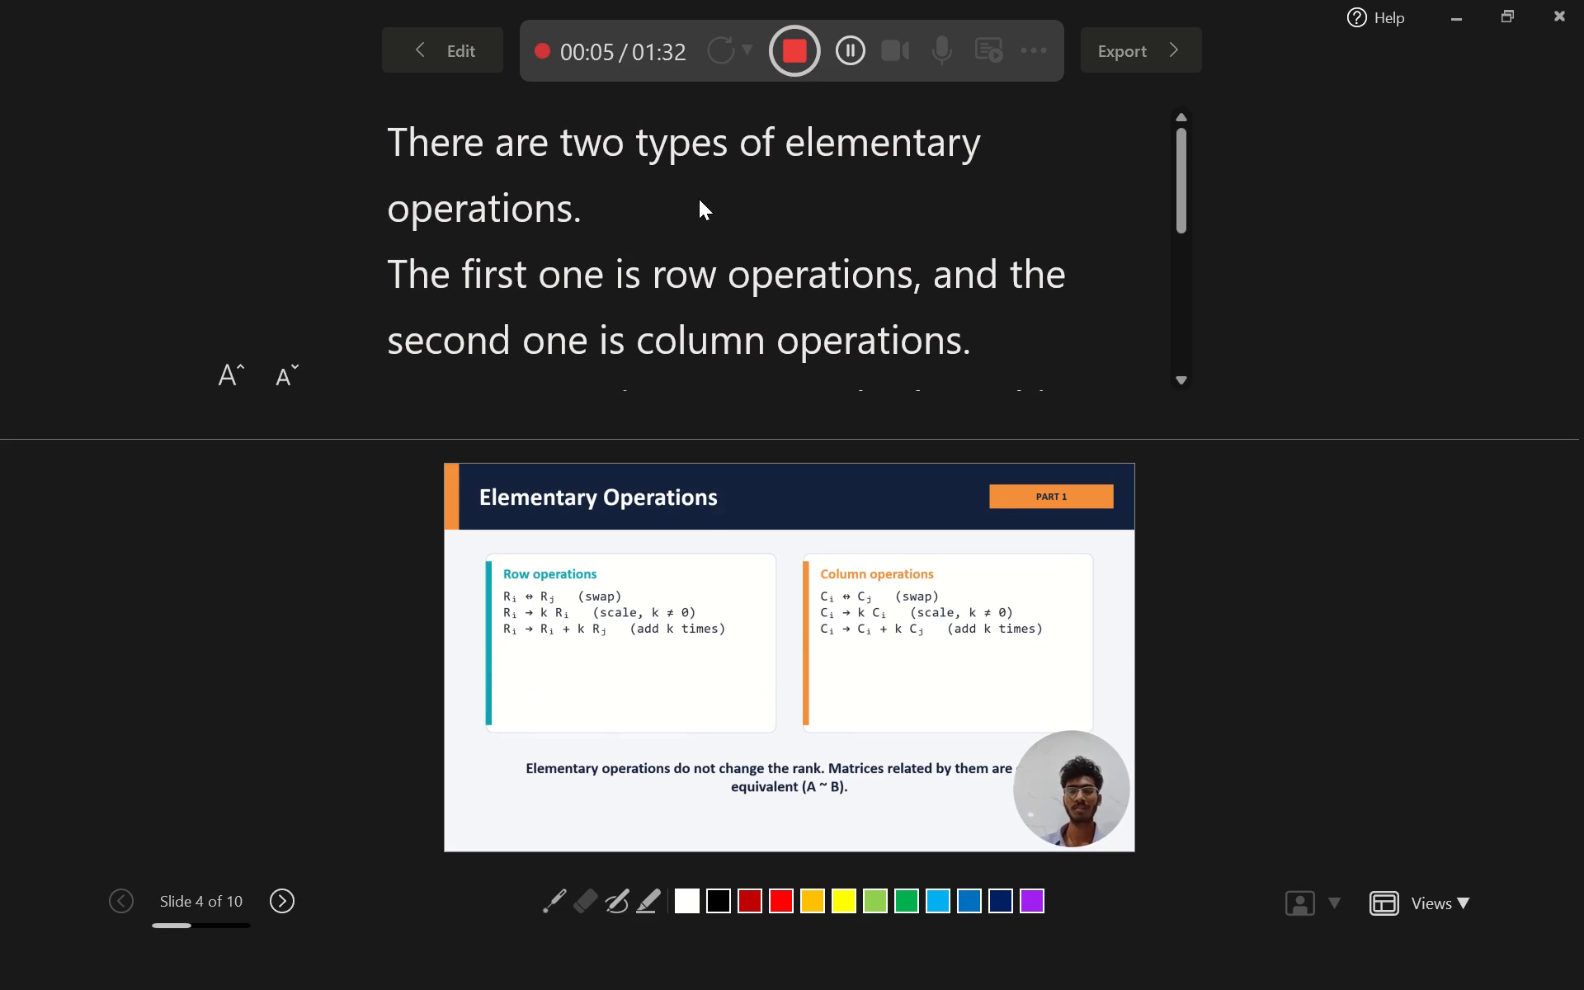
{"action": "scroll", "coordinate": [699, 199], "scroll_direction": "down", "scroll_amount": 3}
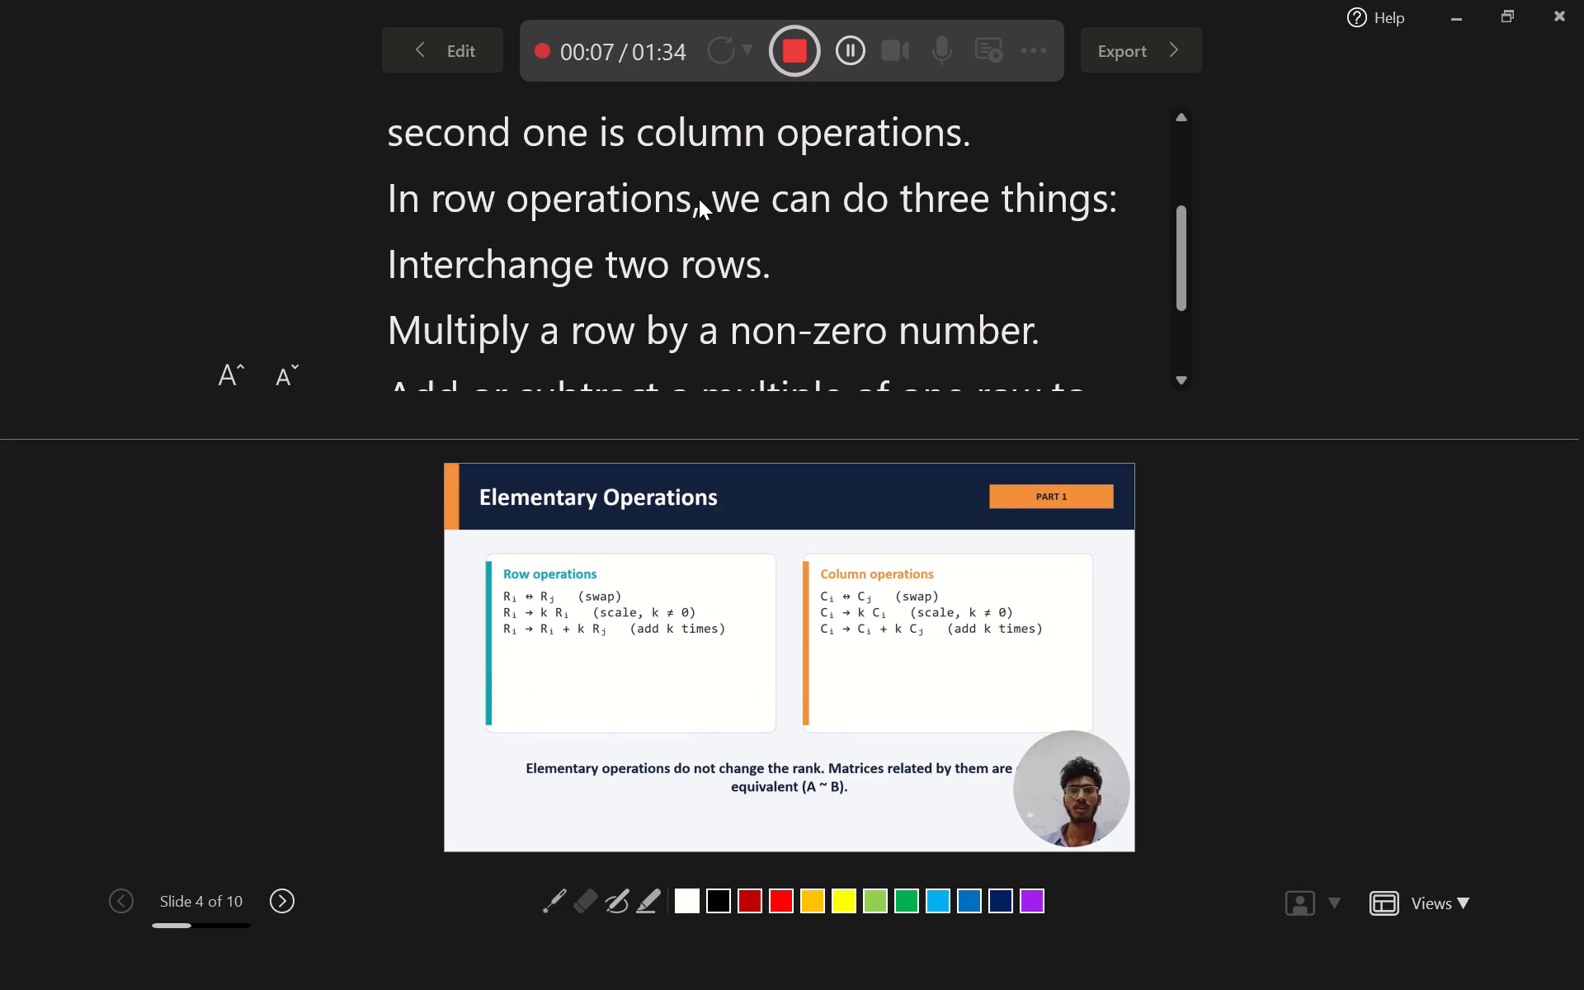
{"action": "scroll", "coordinate": [699, 199], "scroll_direction": "down", "scroll_amount": 1}
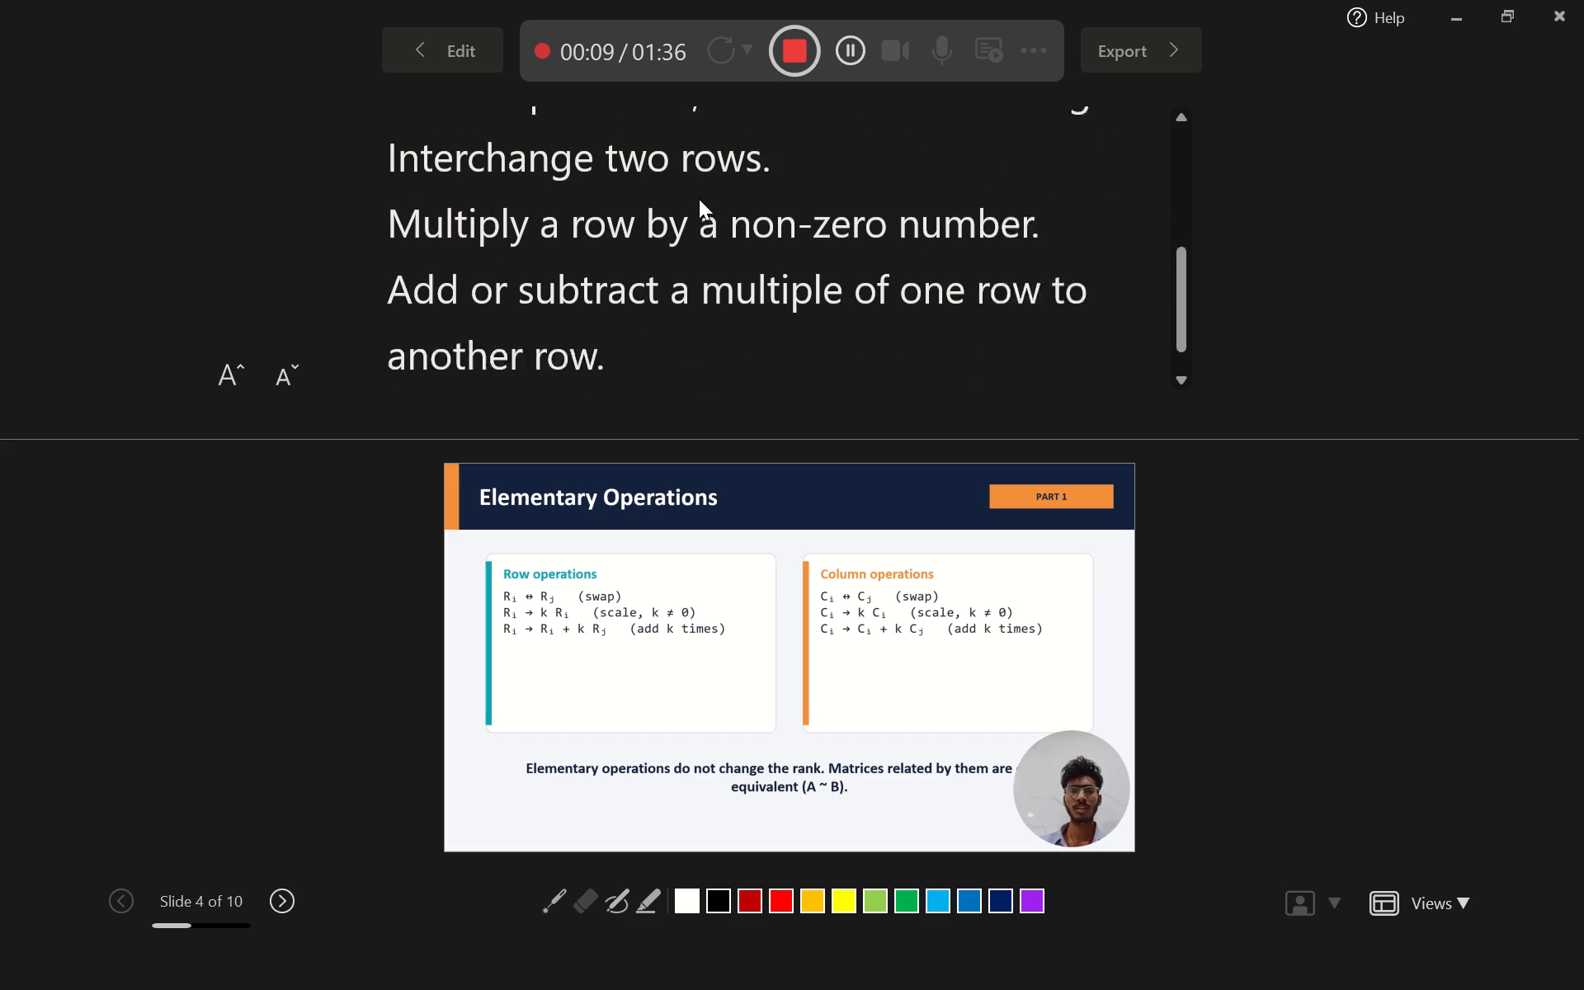
{"action": "scroll", "coordinate": [699, 199], "scroll_direction": "down", "scroll_amount": 1}
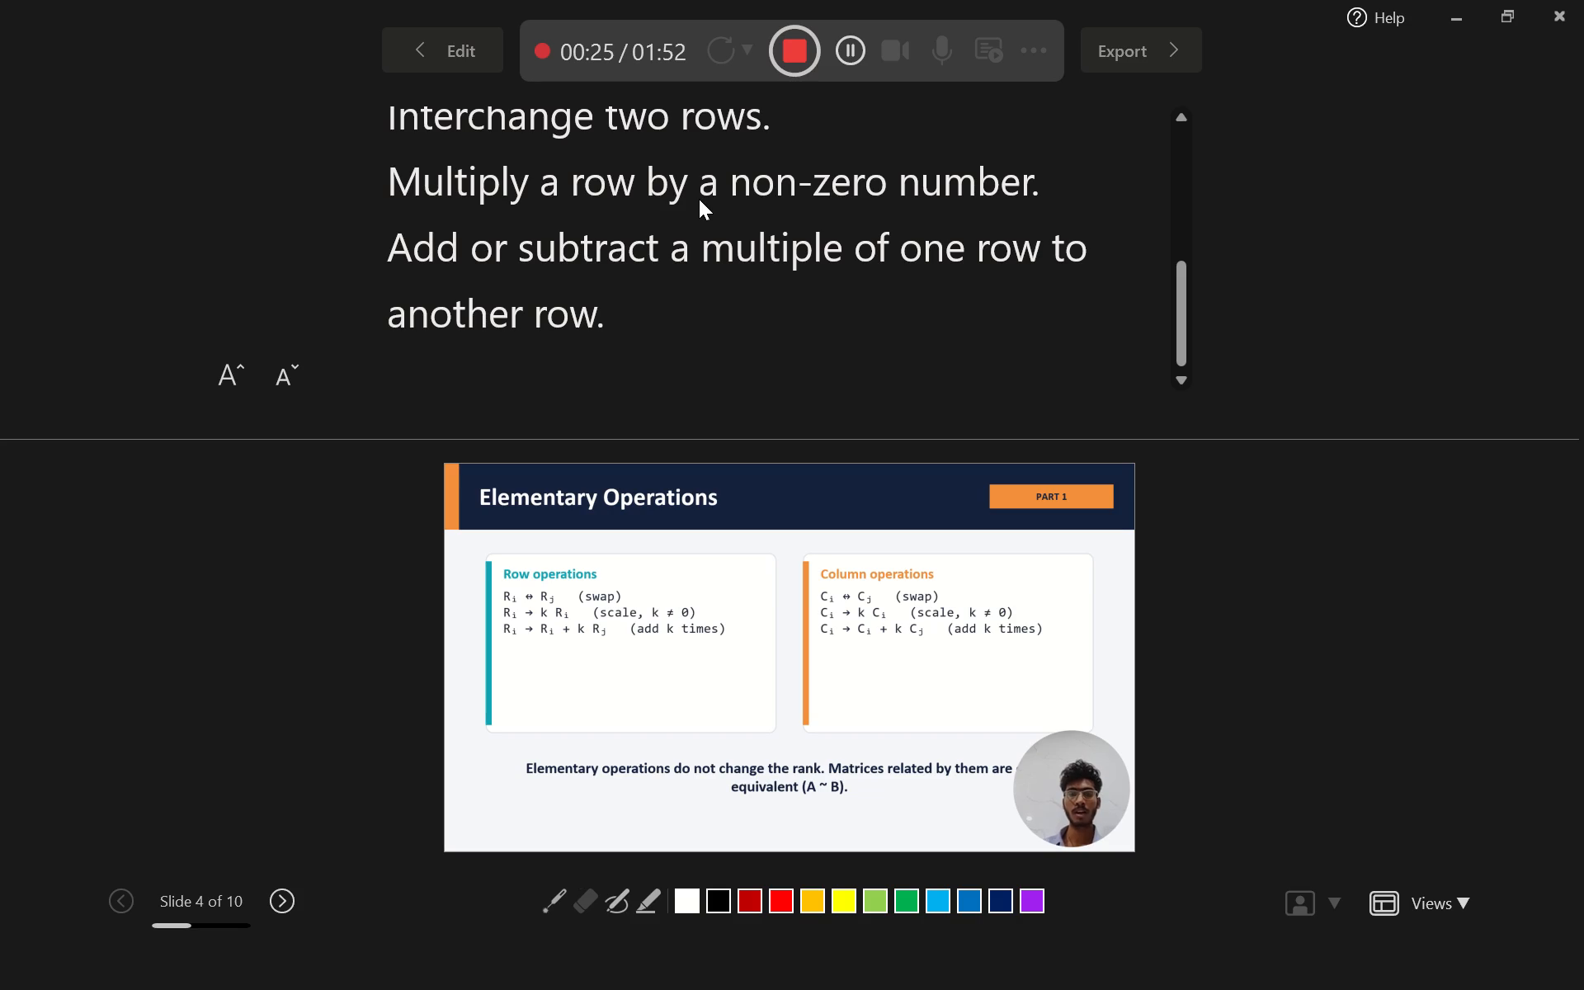
{"action": "scroll", "coordinate": [699, 199], "scroll_direction": "down", "scroll_amount": 1}
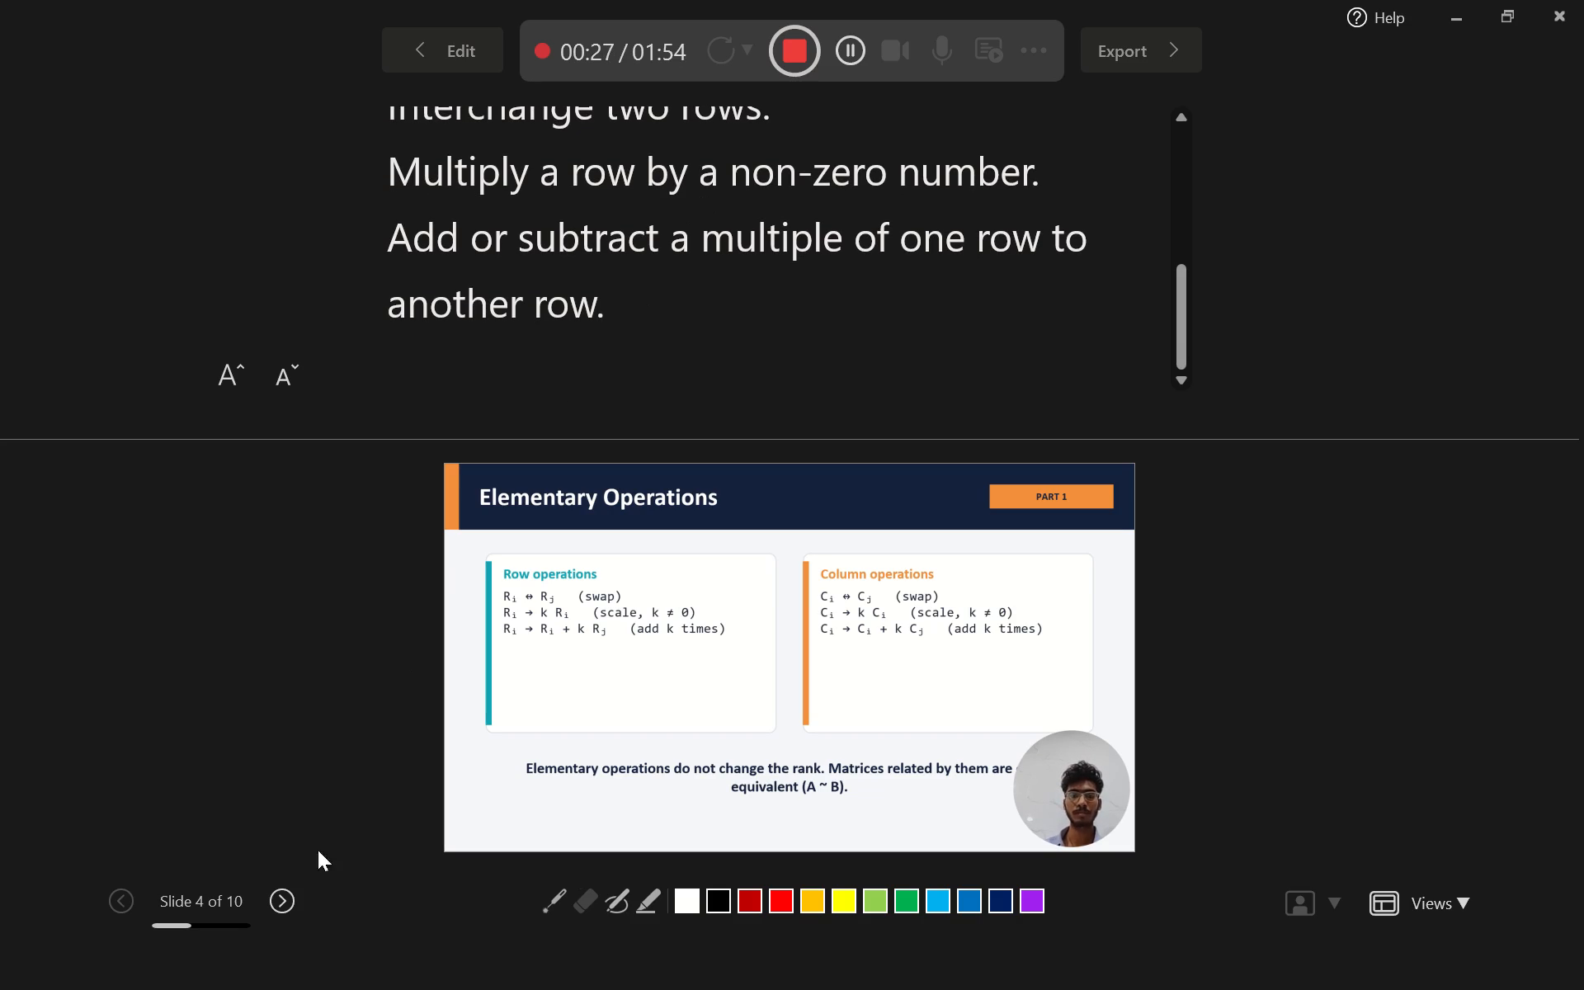
Record the "Normal Form and the Method" slide and advance the recording to "Solved Example 1".
{"action": "left_click", "coordinate": [279, 902]}
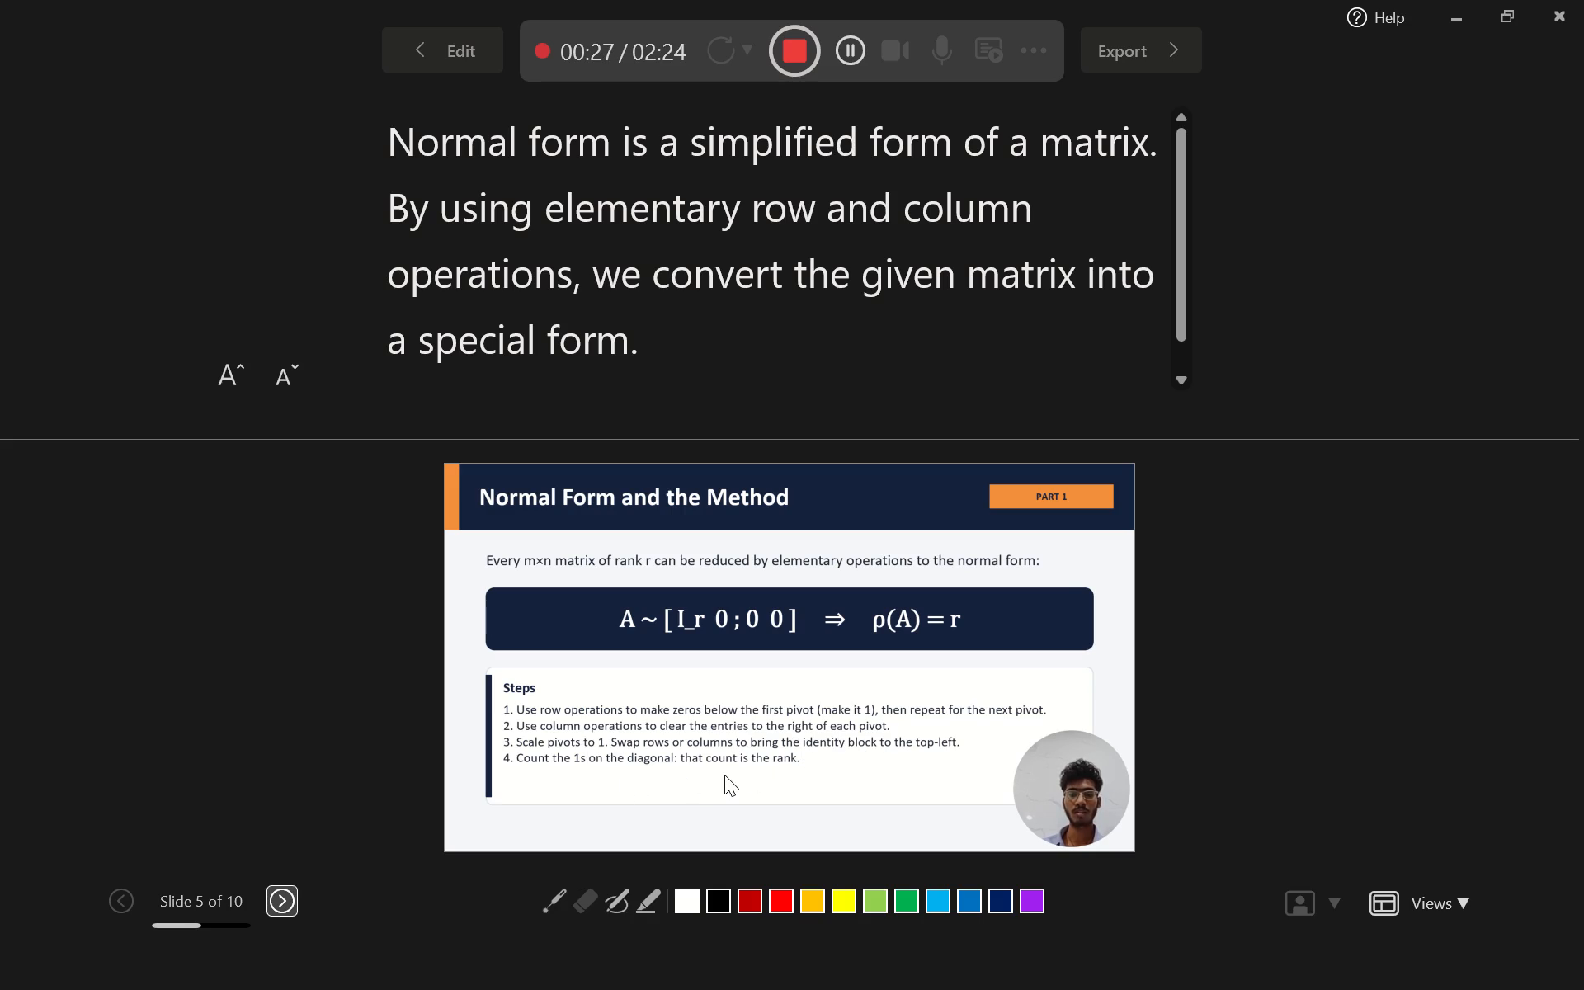
{"action": "left_click", "coordinate": [276, 898]}
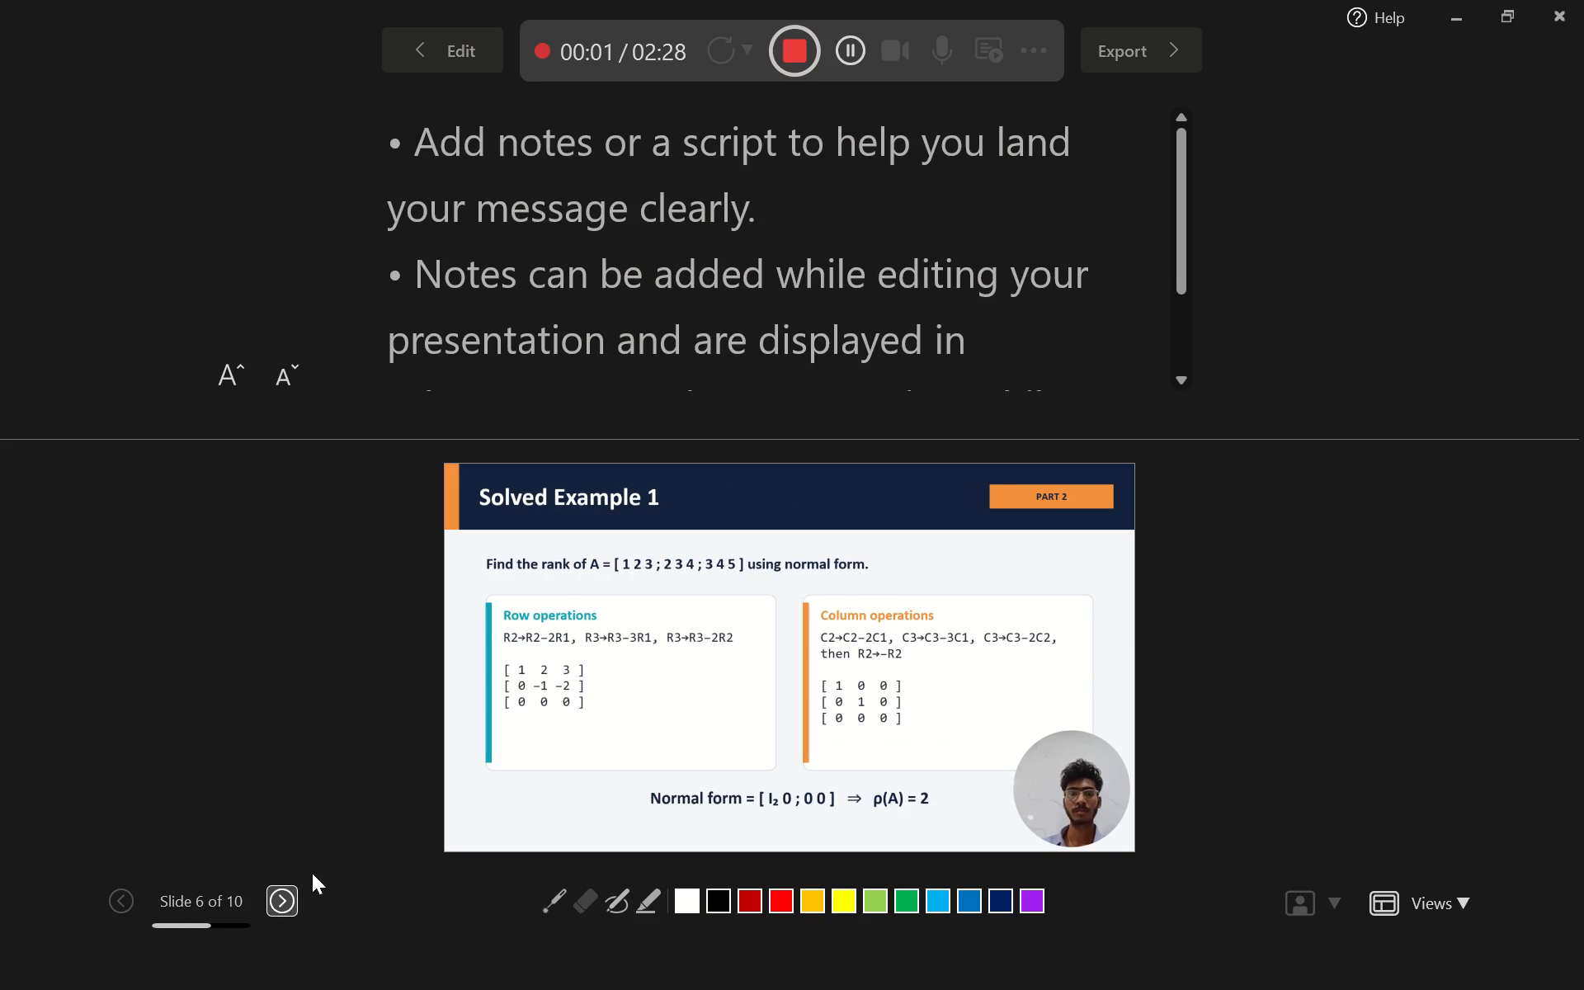
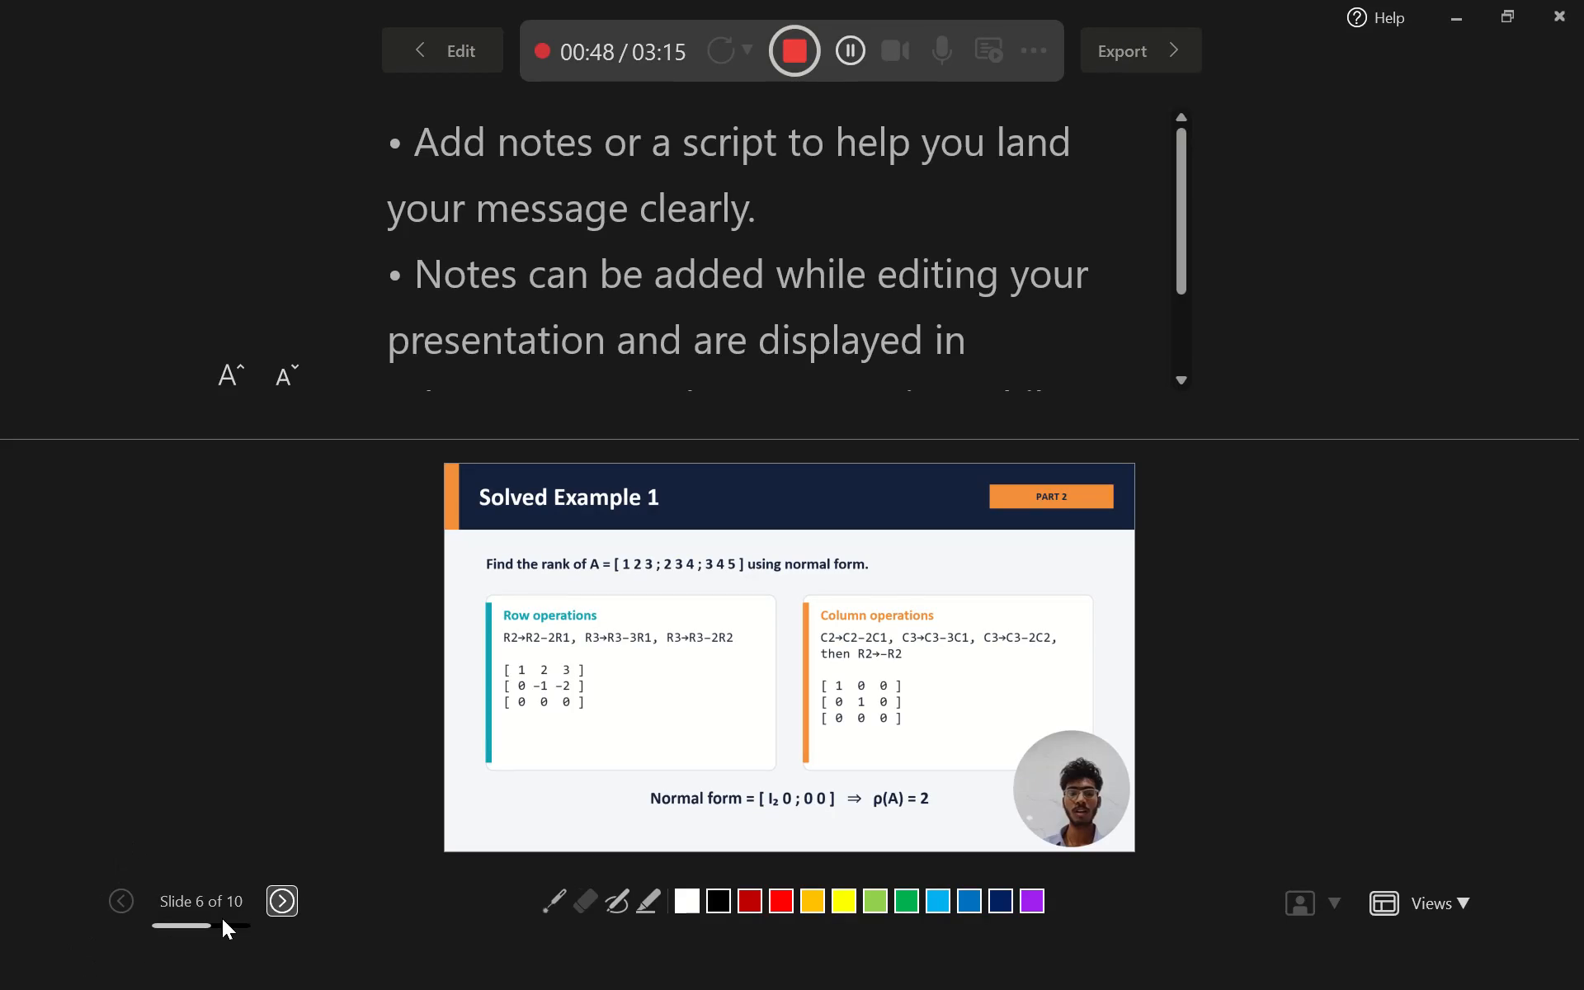
Finish recording the "Solved Example 1" slide and advance the recording to "Solved Example 2".
{"action": "left_click", "coordinate": [281, 904]}
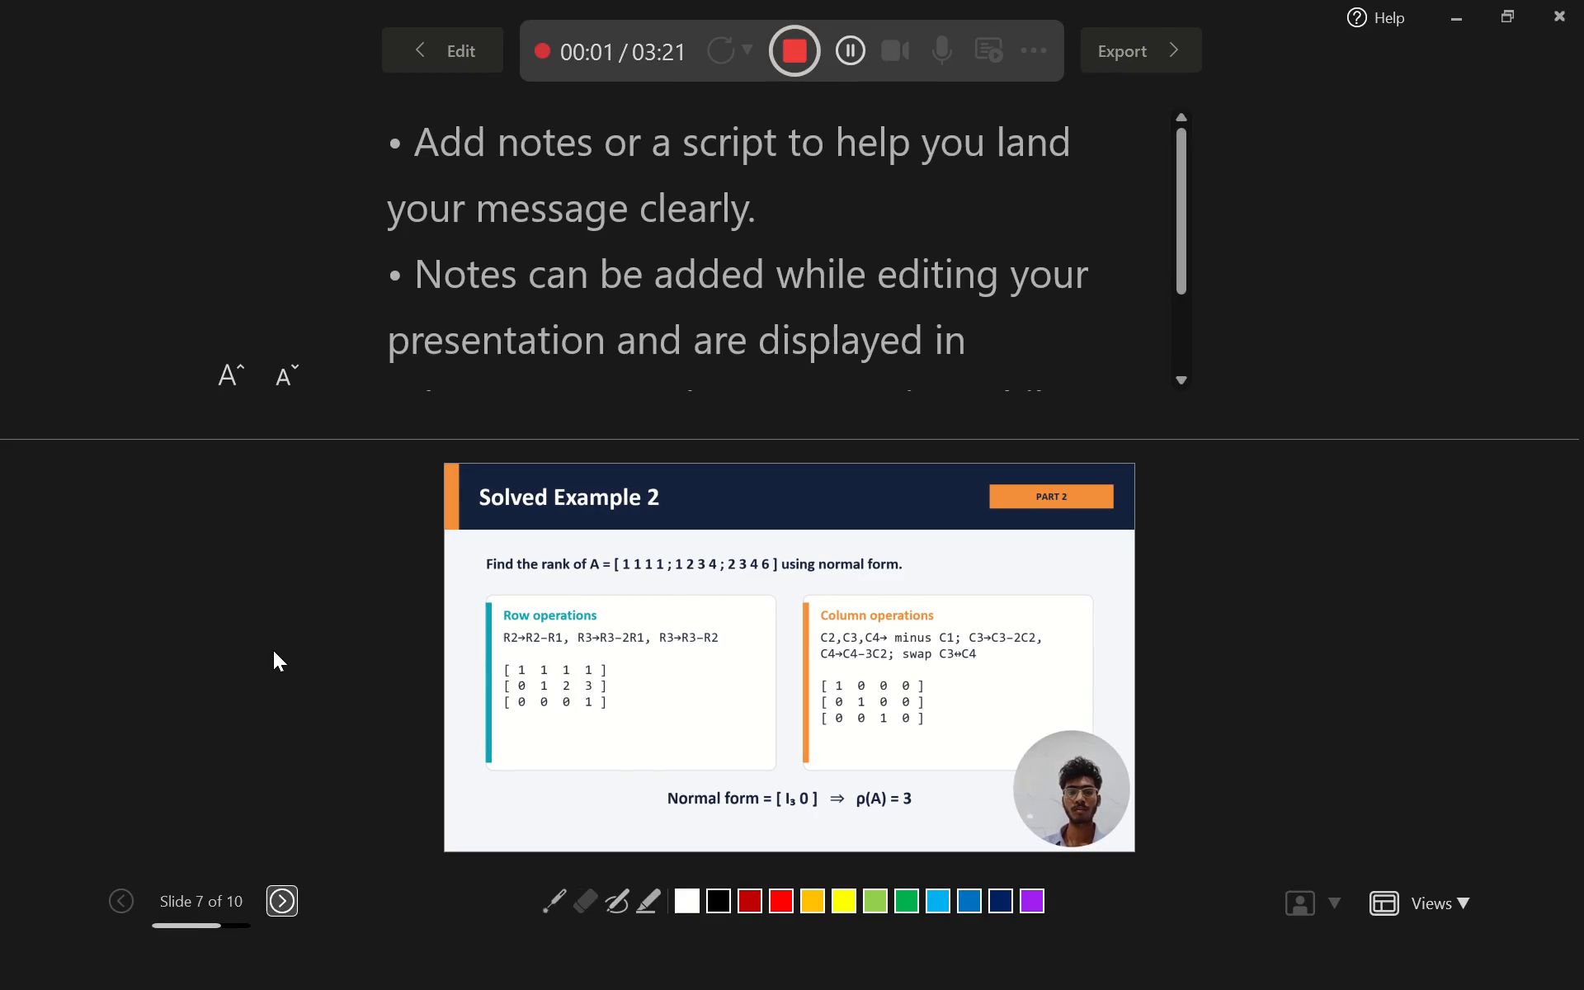
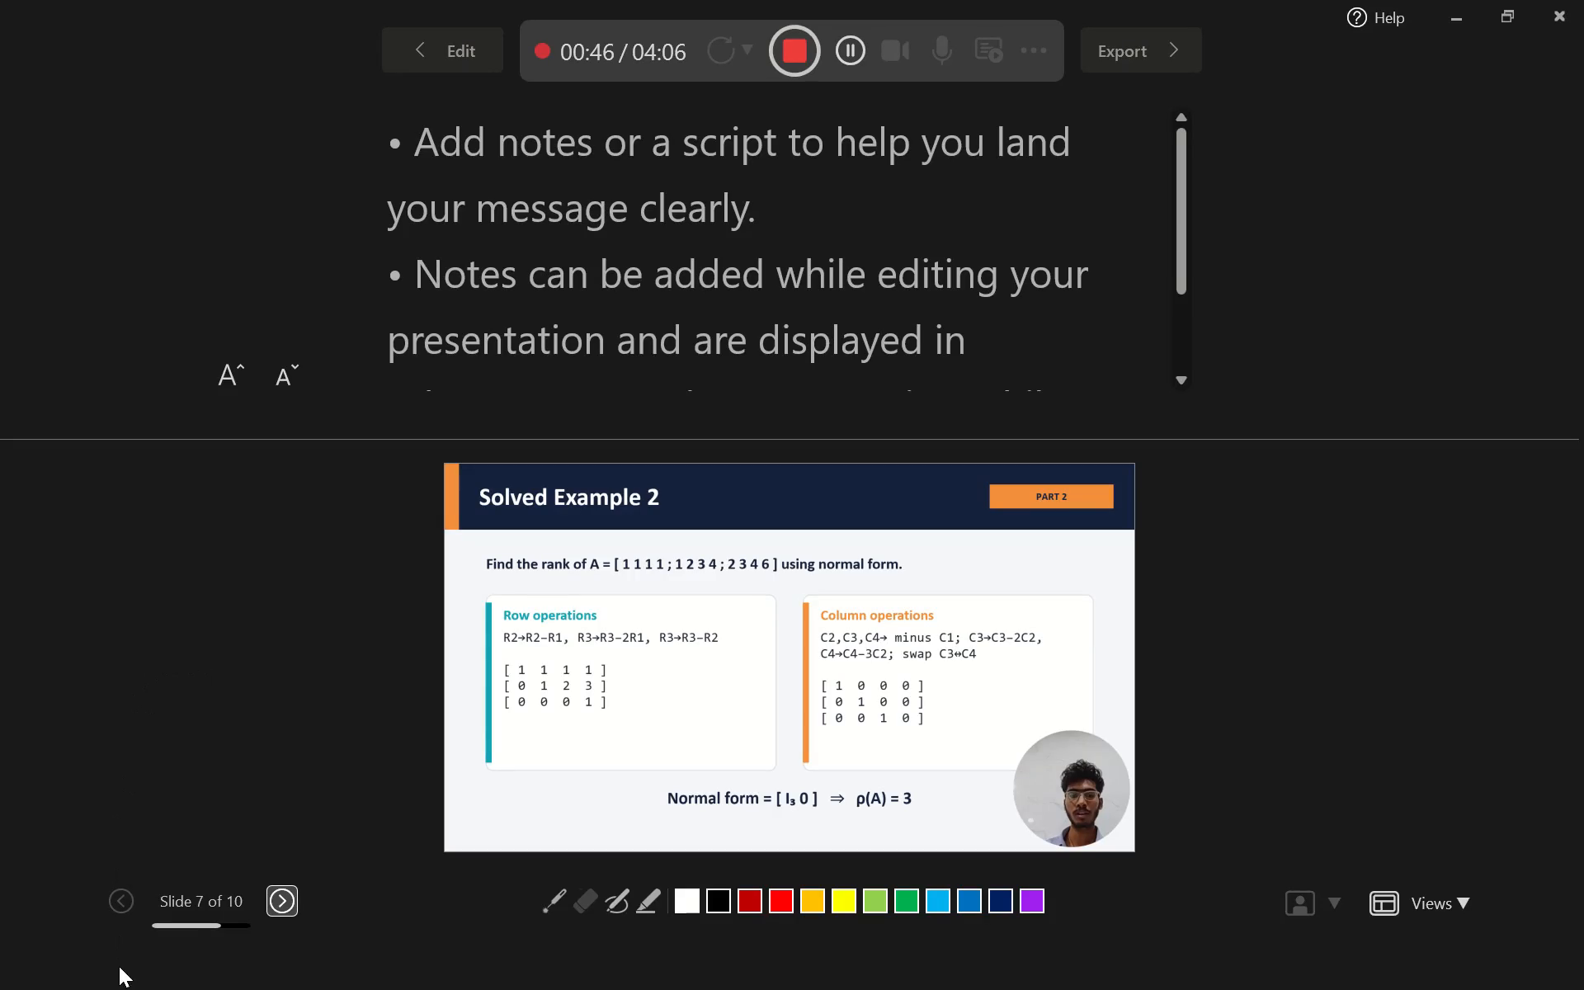
Finish recording the "Solved Example 2" slide and advance the recording to the following slide.
{"action": "left_click", "coordinate": [275, 898]}
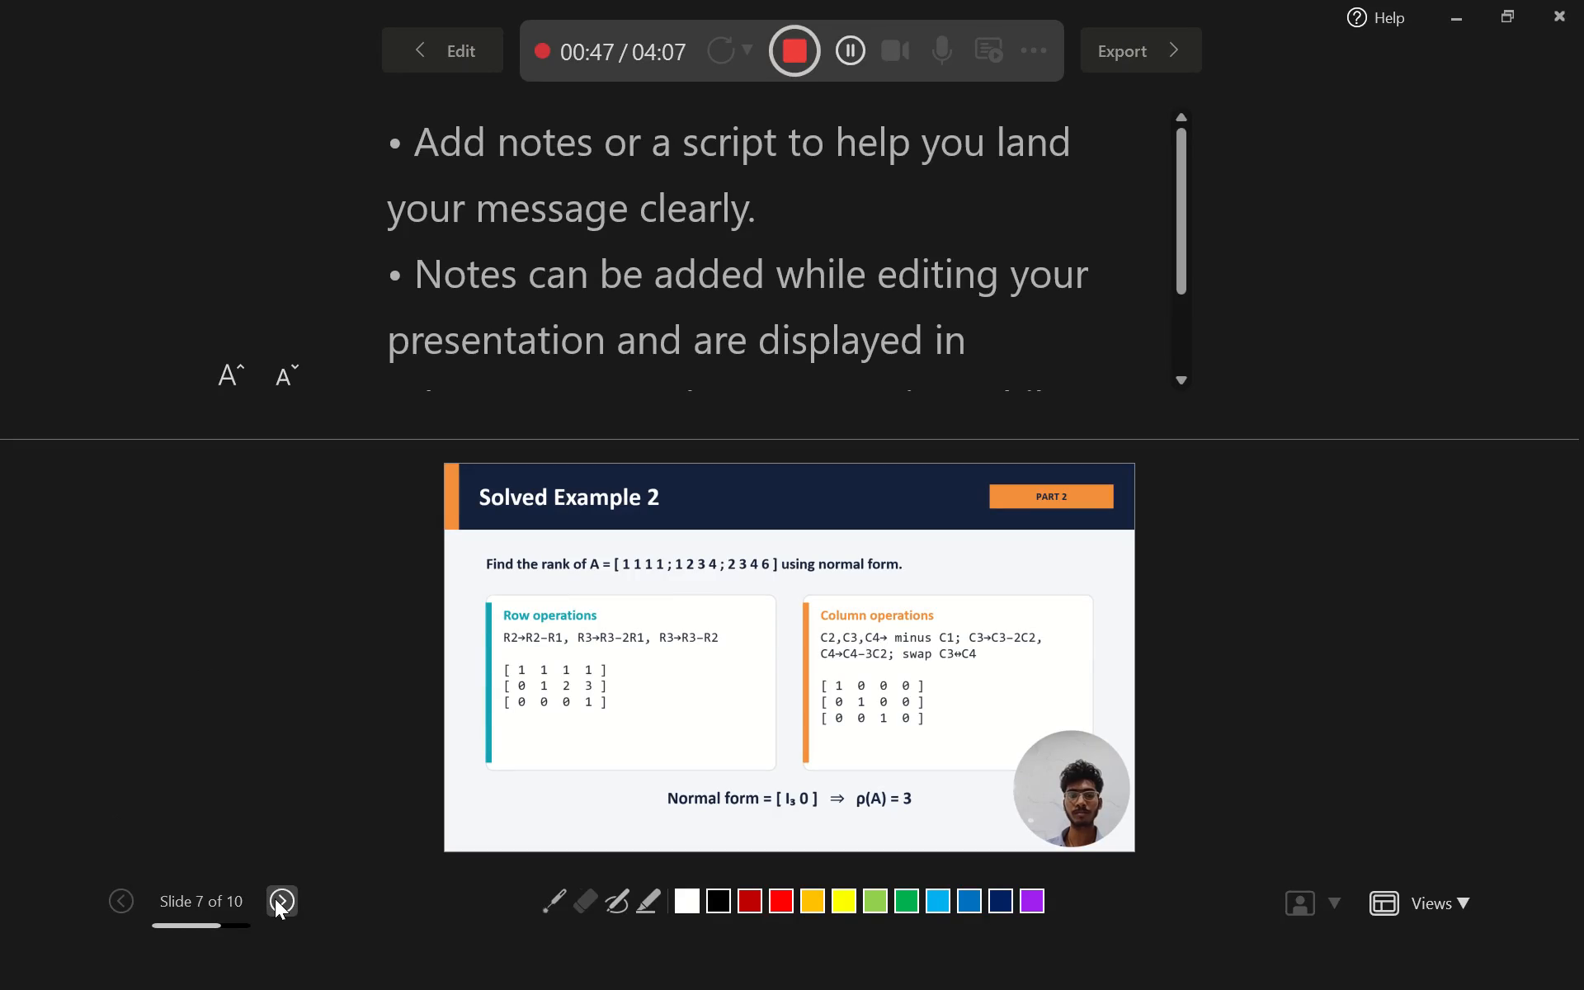
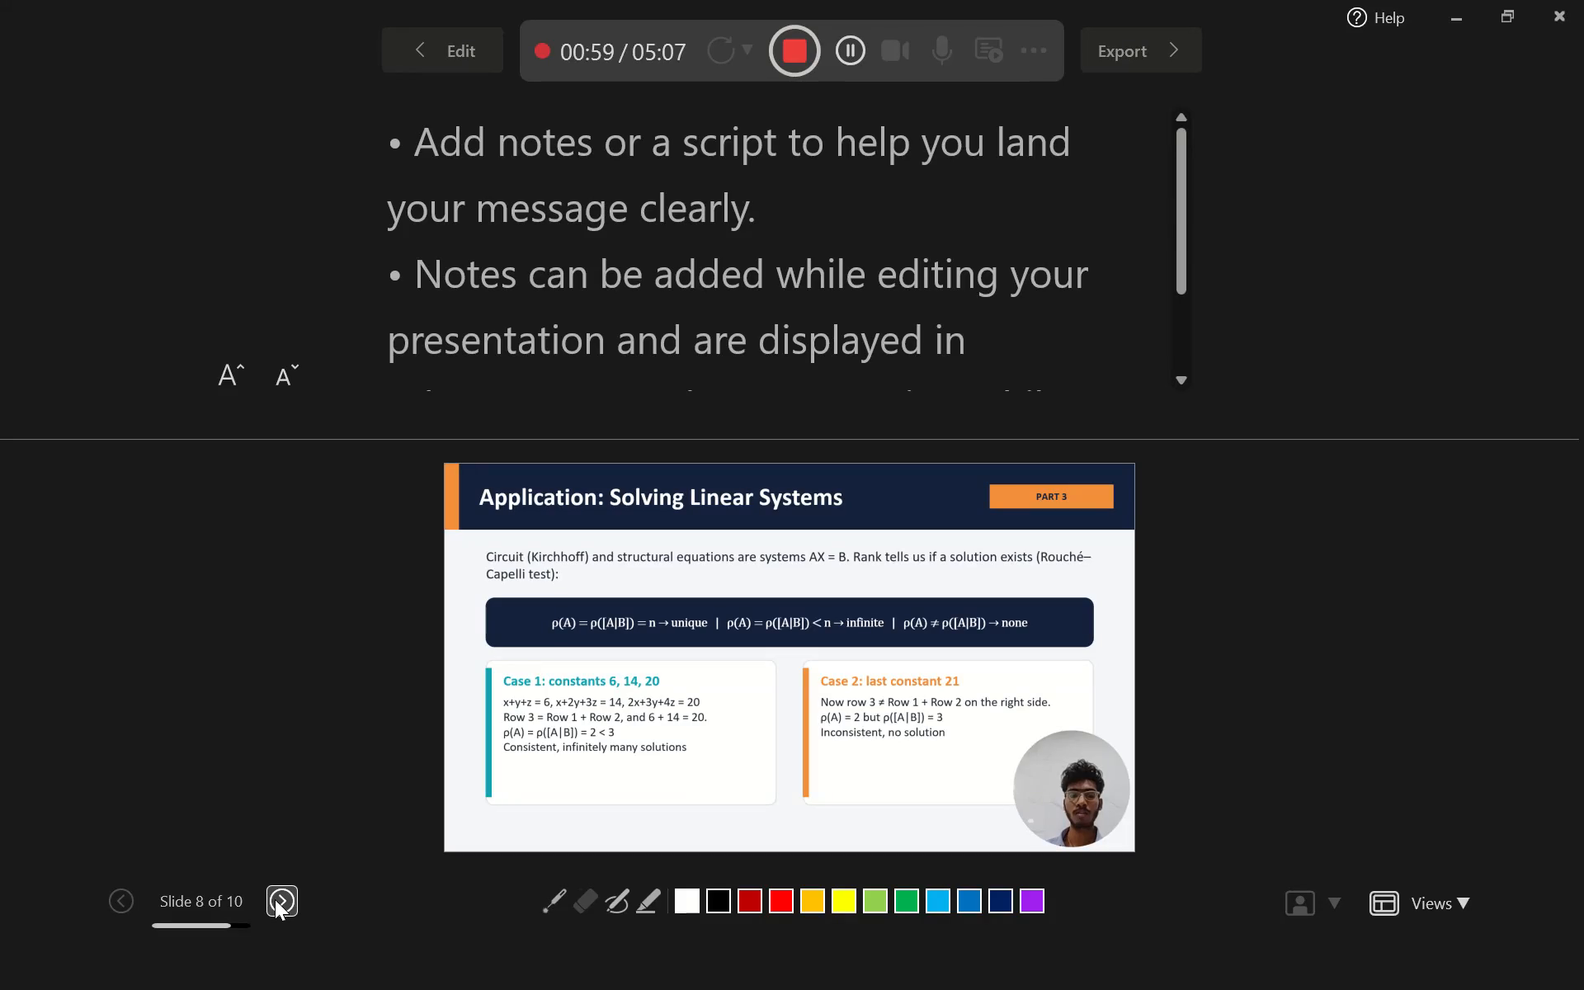
Finish recording the "Application: Solving Linear Systems" slide and advance the recording to the following slide.
{"action": "left_click", "coordinate": [275, 899]}
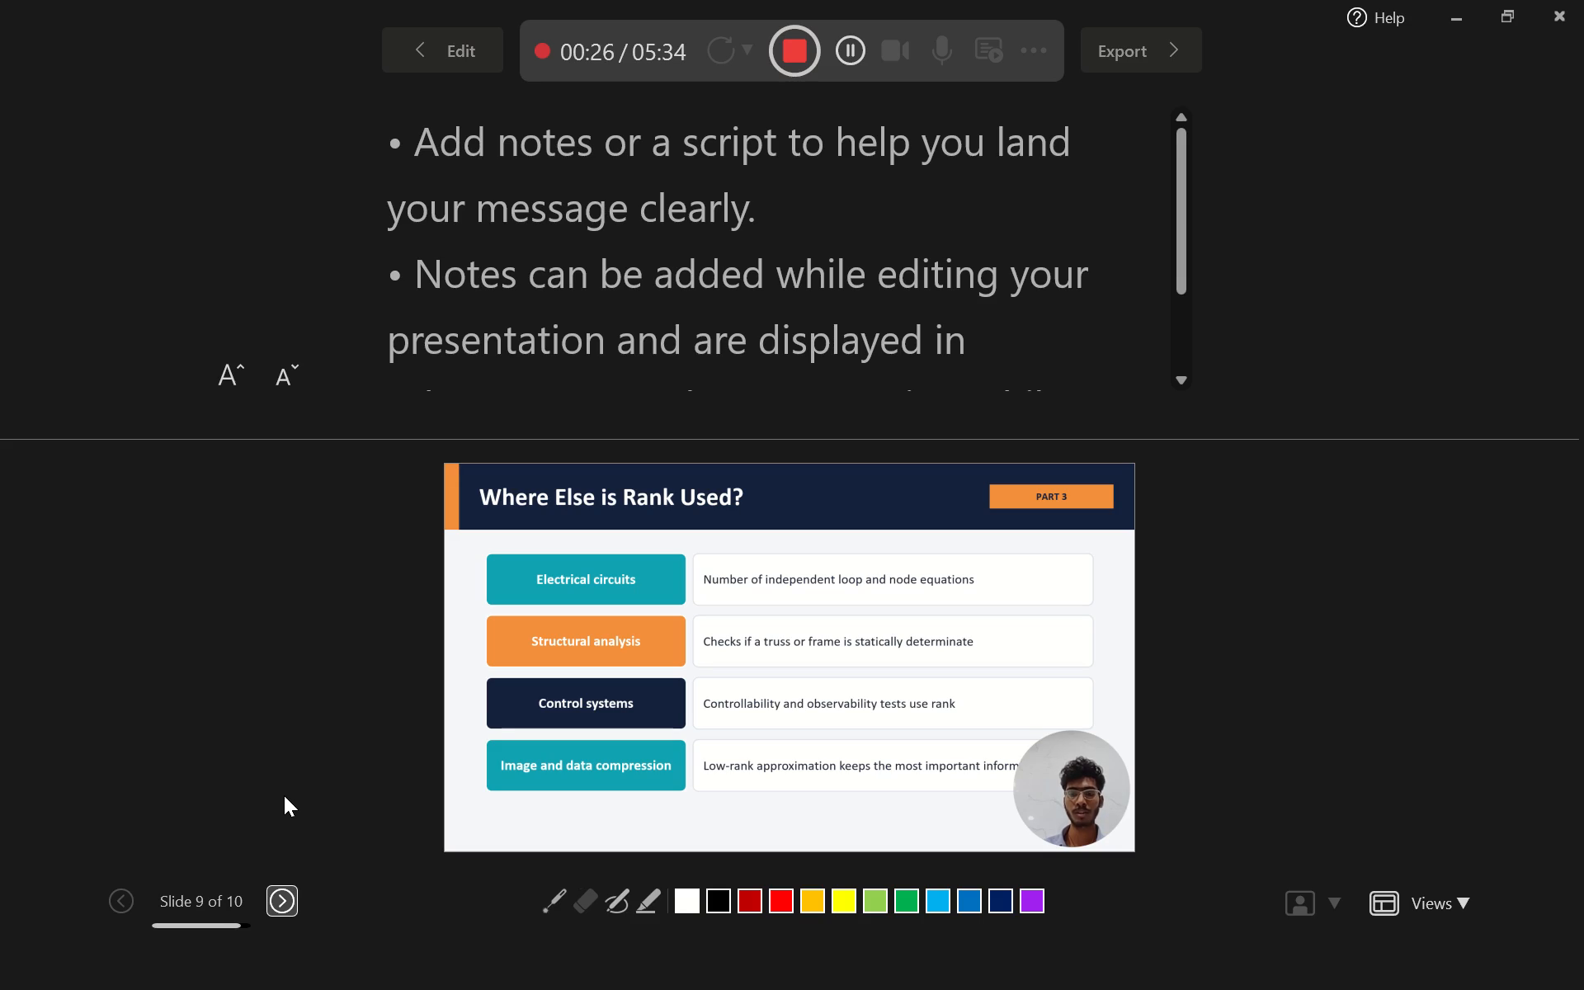
Finish recording the "Where Else is Rank Used?" slide and advance the recording to the final slide.
{"action": "left_click", "coordinate": [290, 906]}
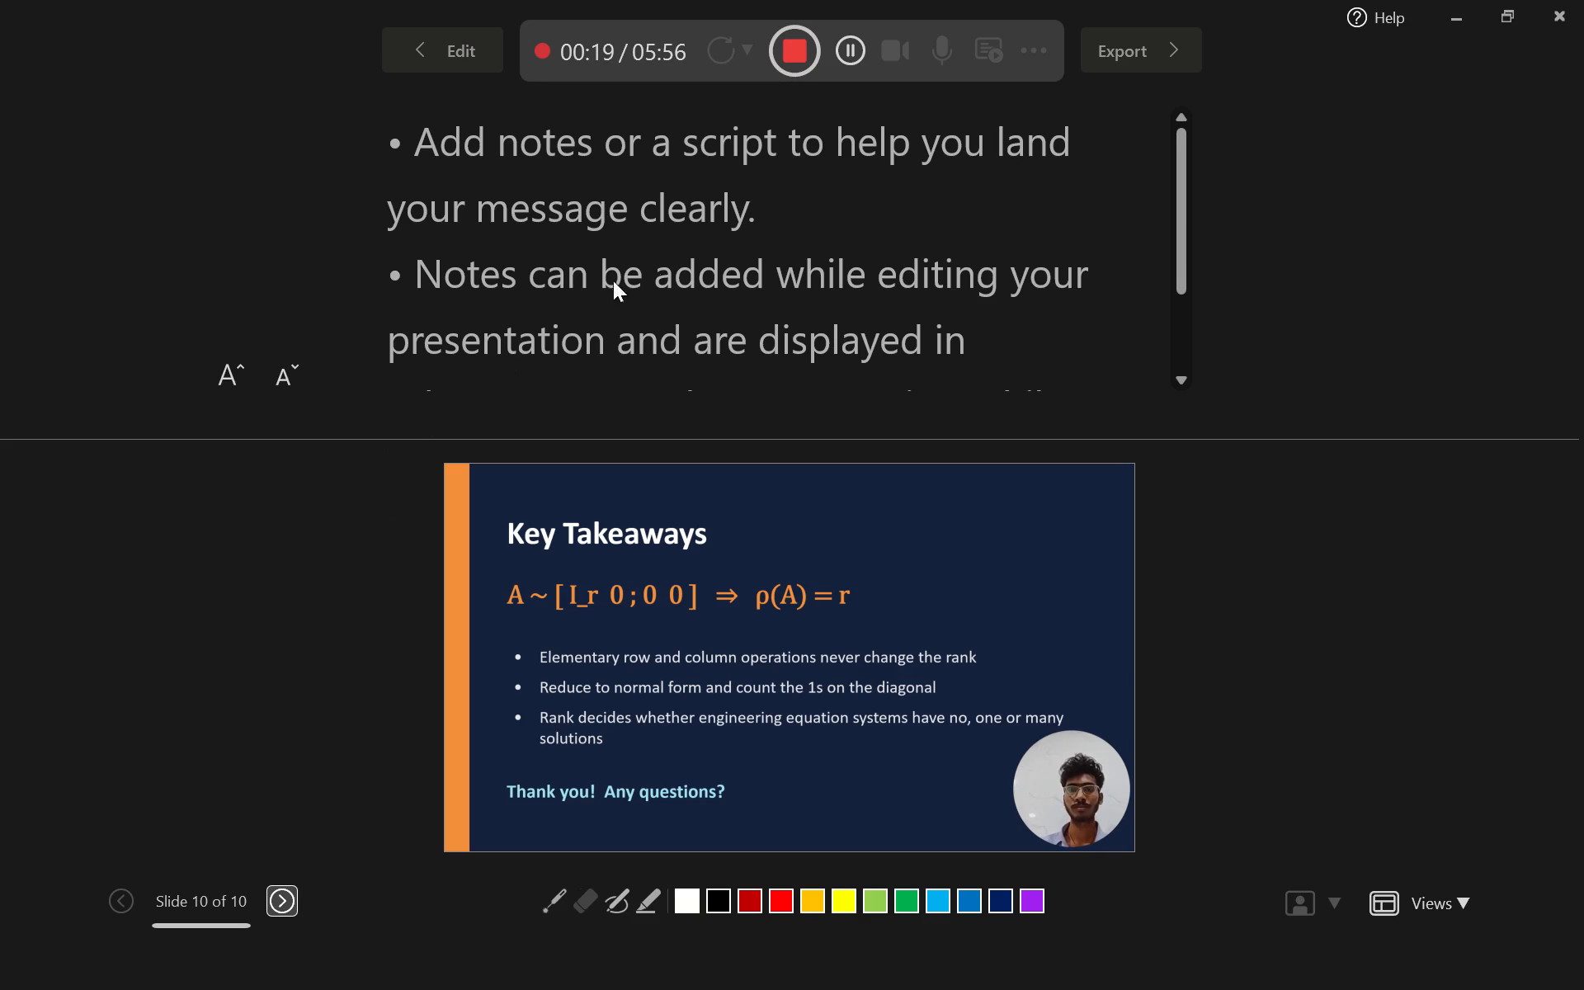
Finish narrating the "Key Takeaways" slide and stop the presentation recording.
{"action": "left_click", "coordinate": [790, 40]}
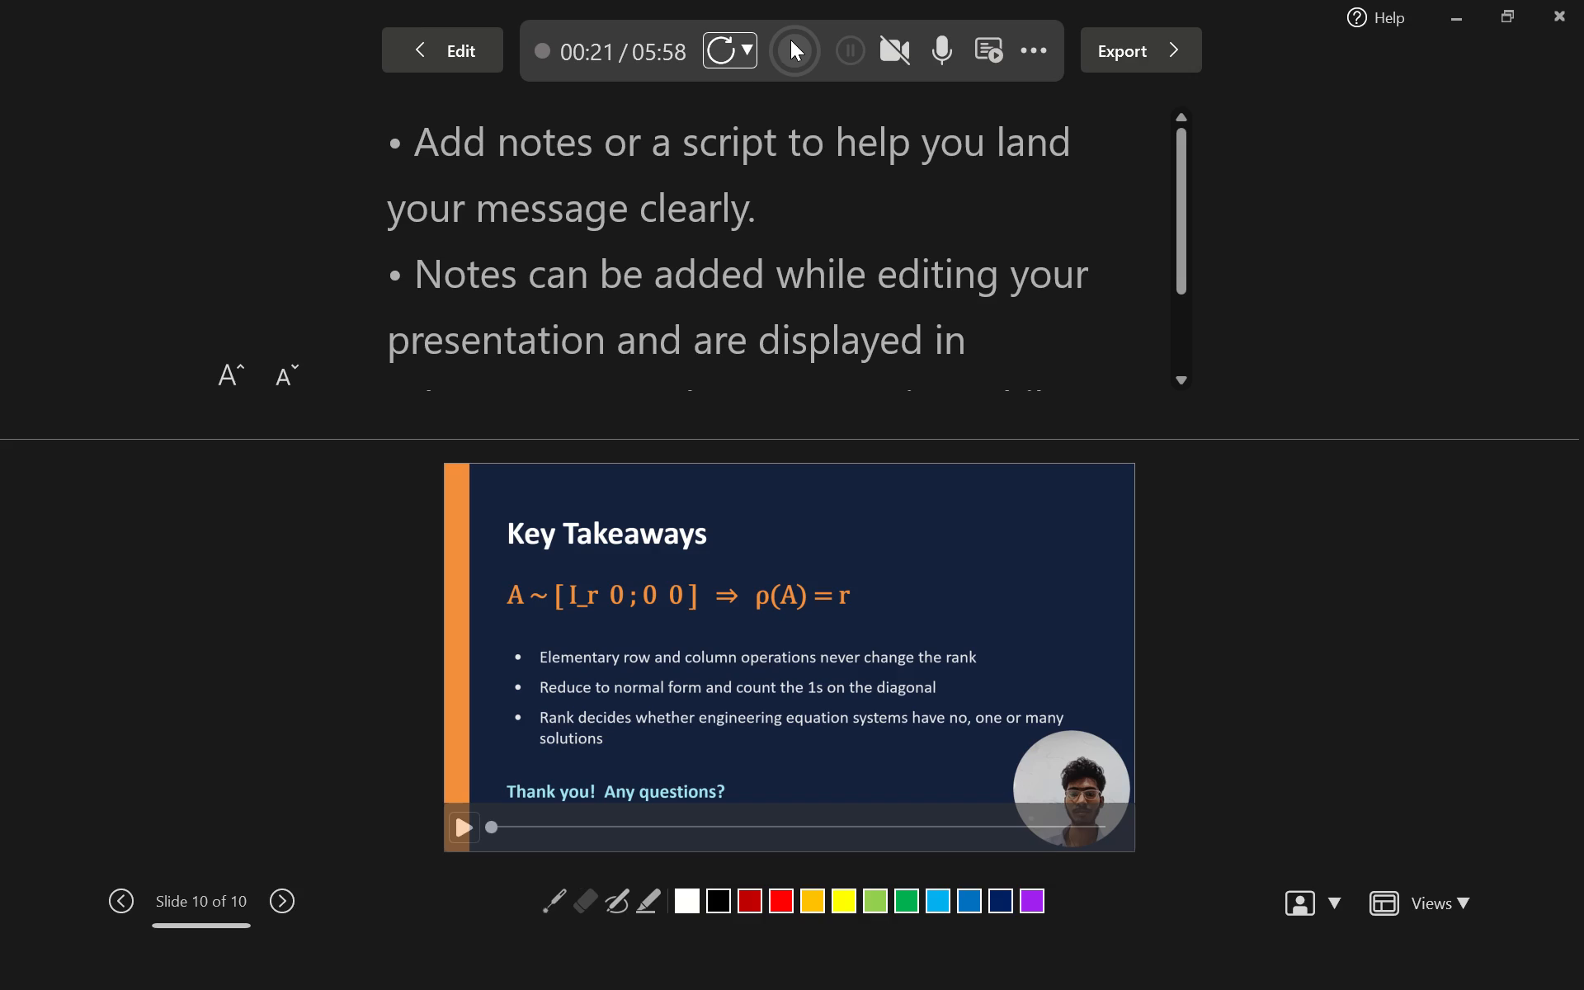
Export the recorded presentation as the video Rank_of_Matrix_Normal_Form.mp4 in Full HD (1080p), replacing the existing file of that name.
{"action": "left_click", "coordinate": [1157, 35]}
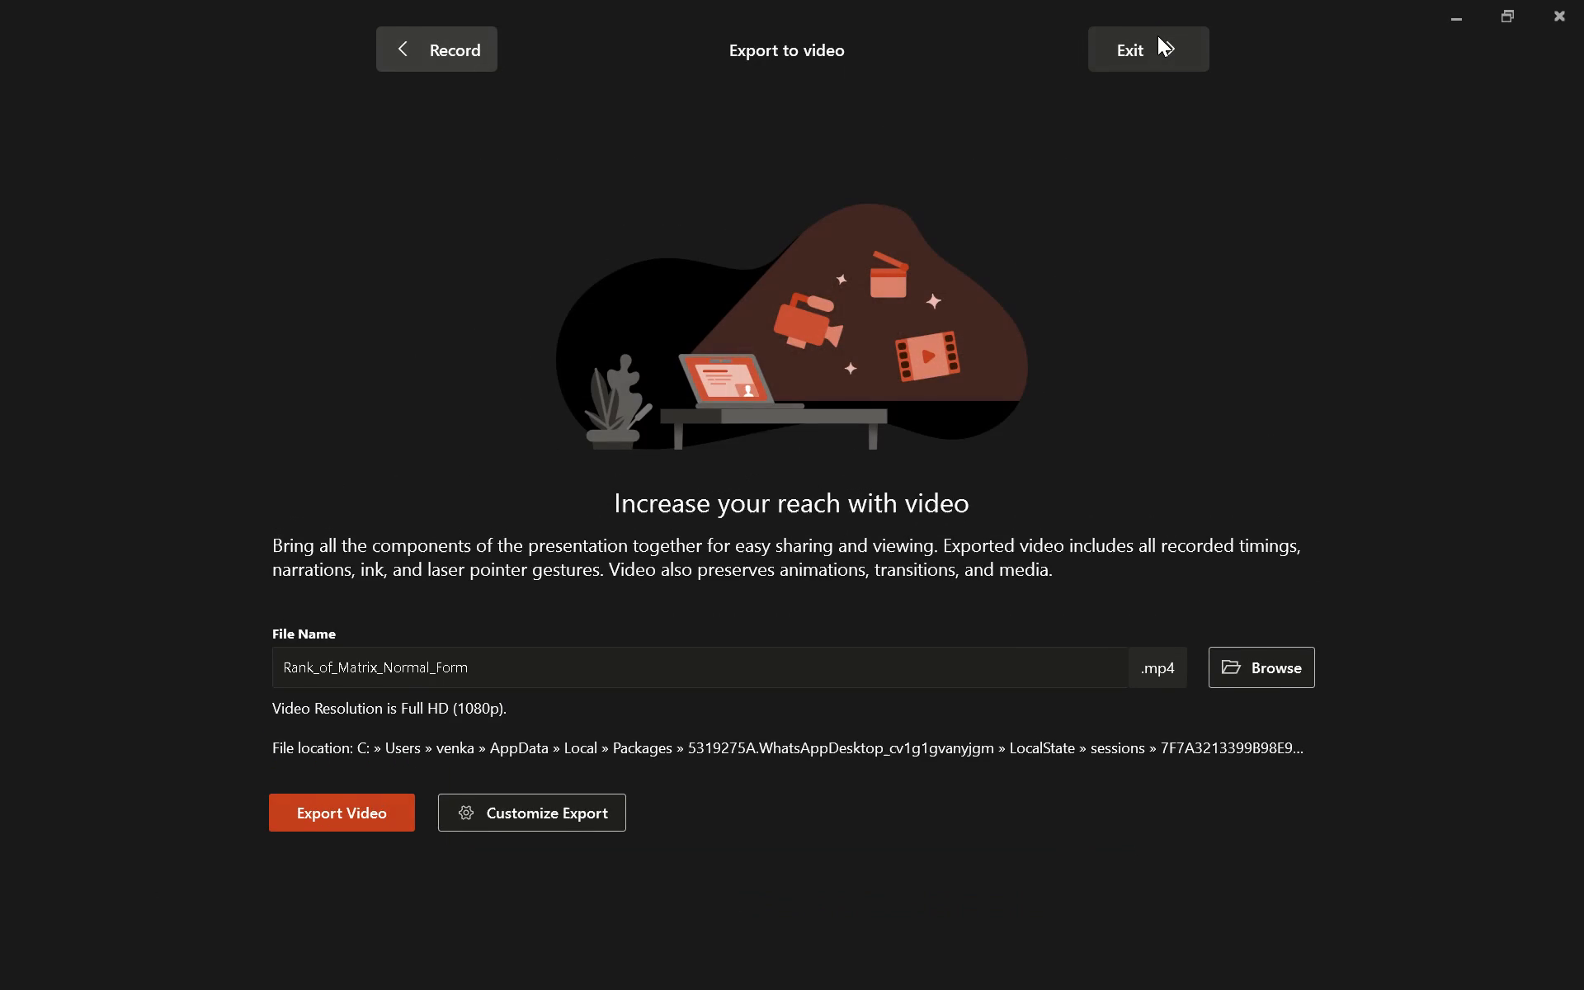
{"action": "left_click", "coordinate": [321, 820]}
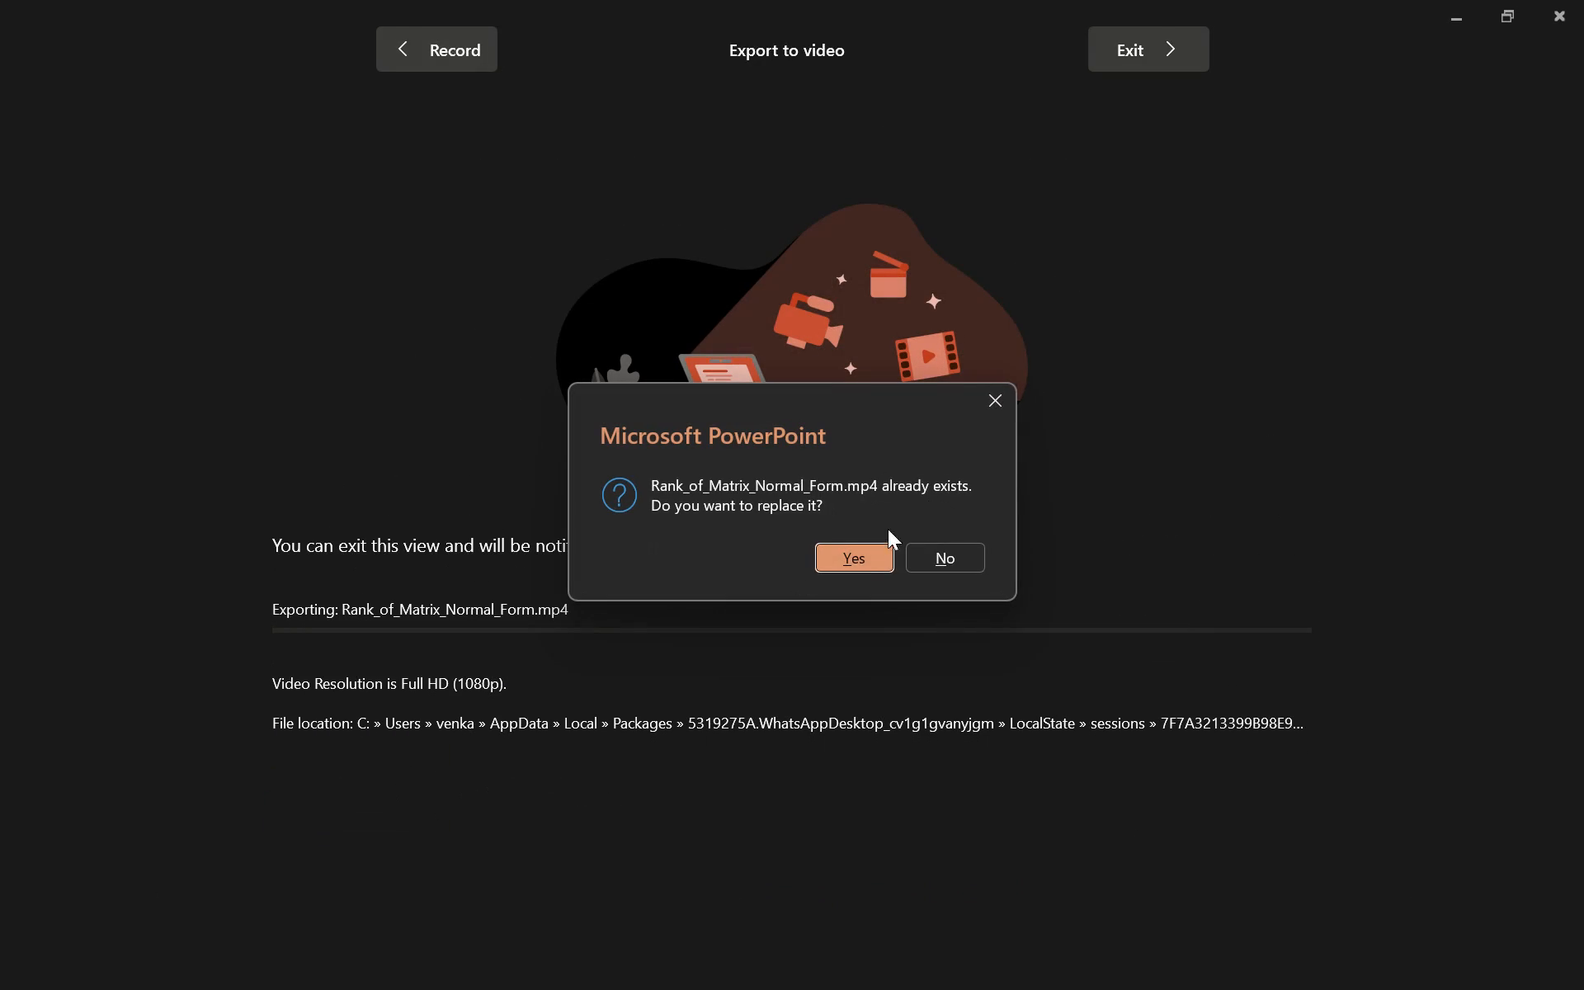
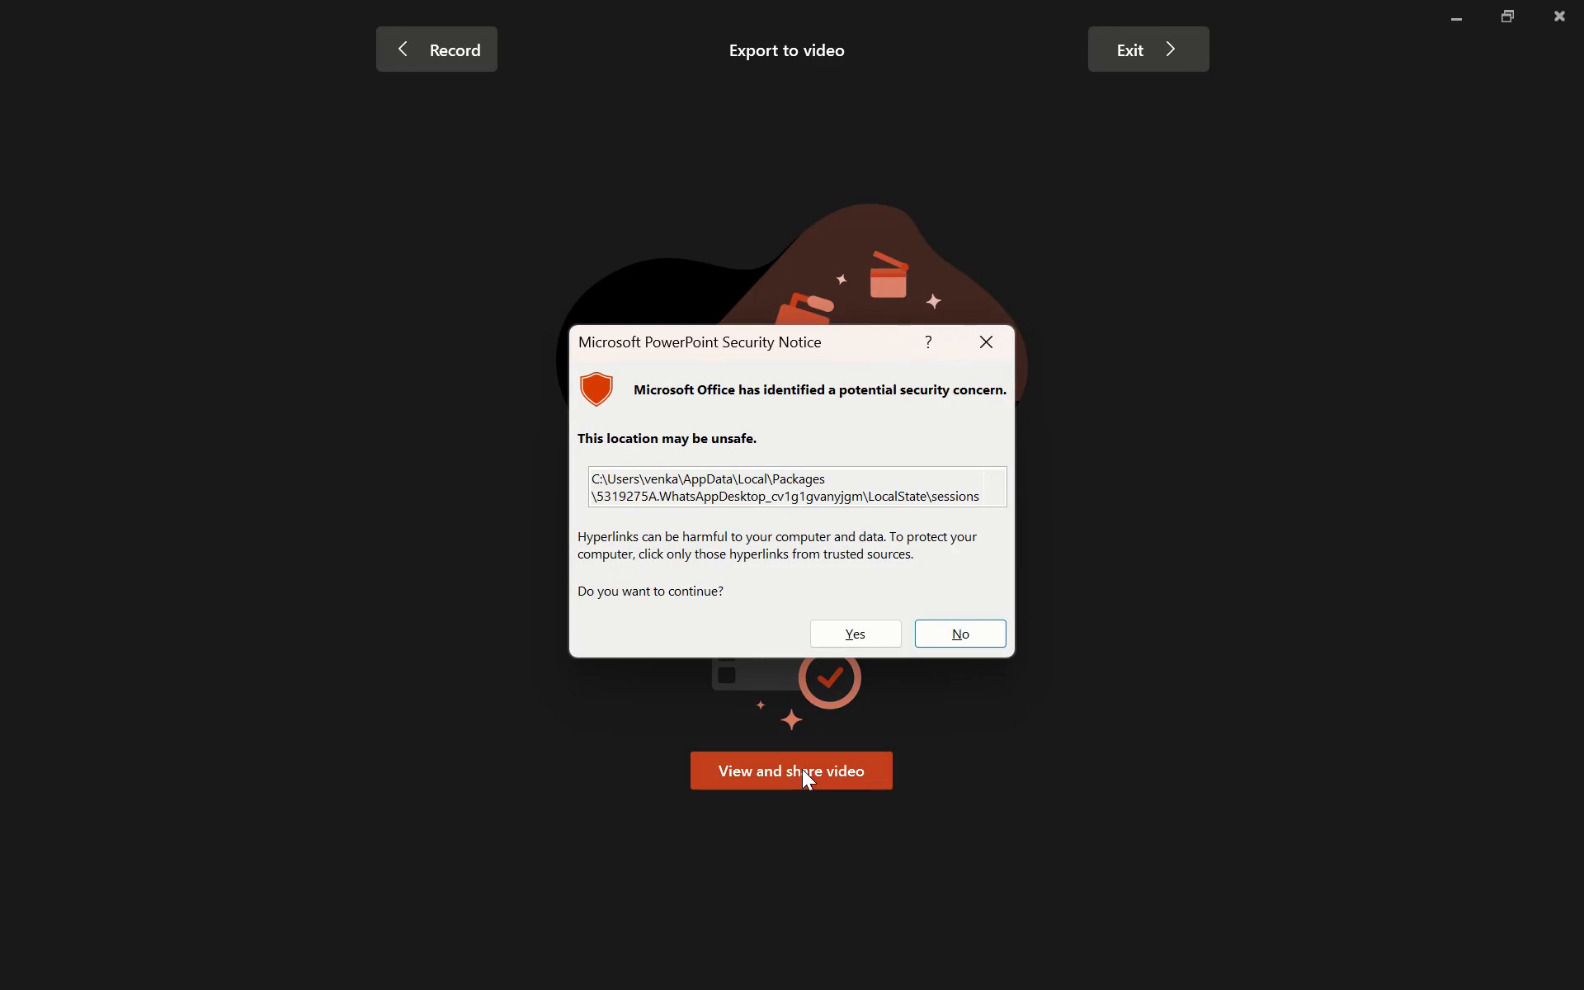
Allow the exported presentation video to open from its saved location for viewing in the media player.
{"action": "left_click", "coordinate": [843, 623]}
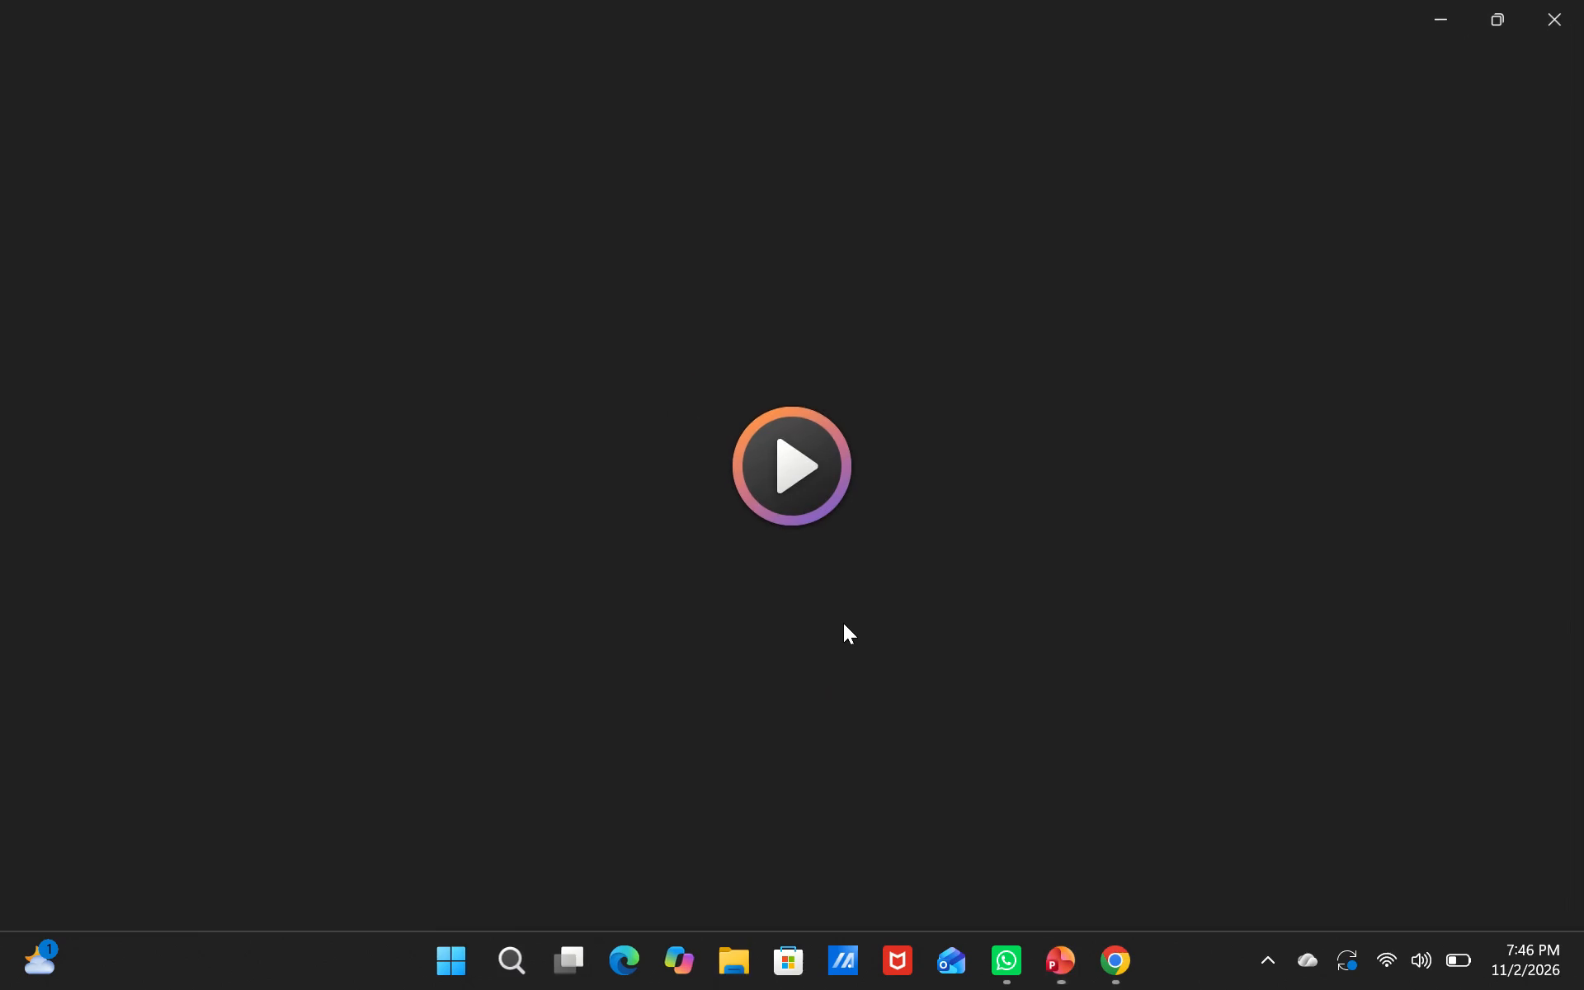
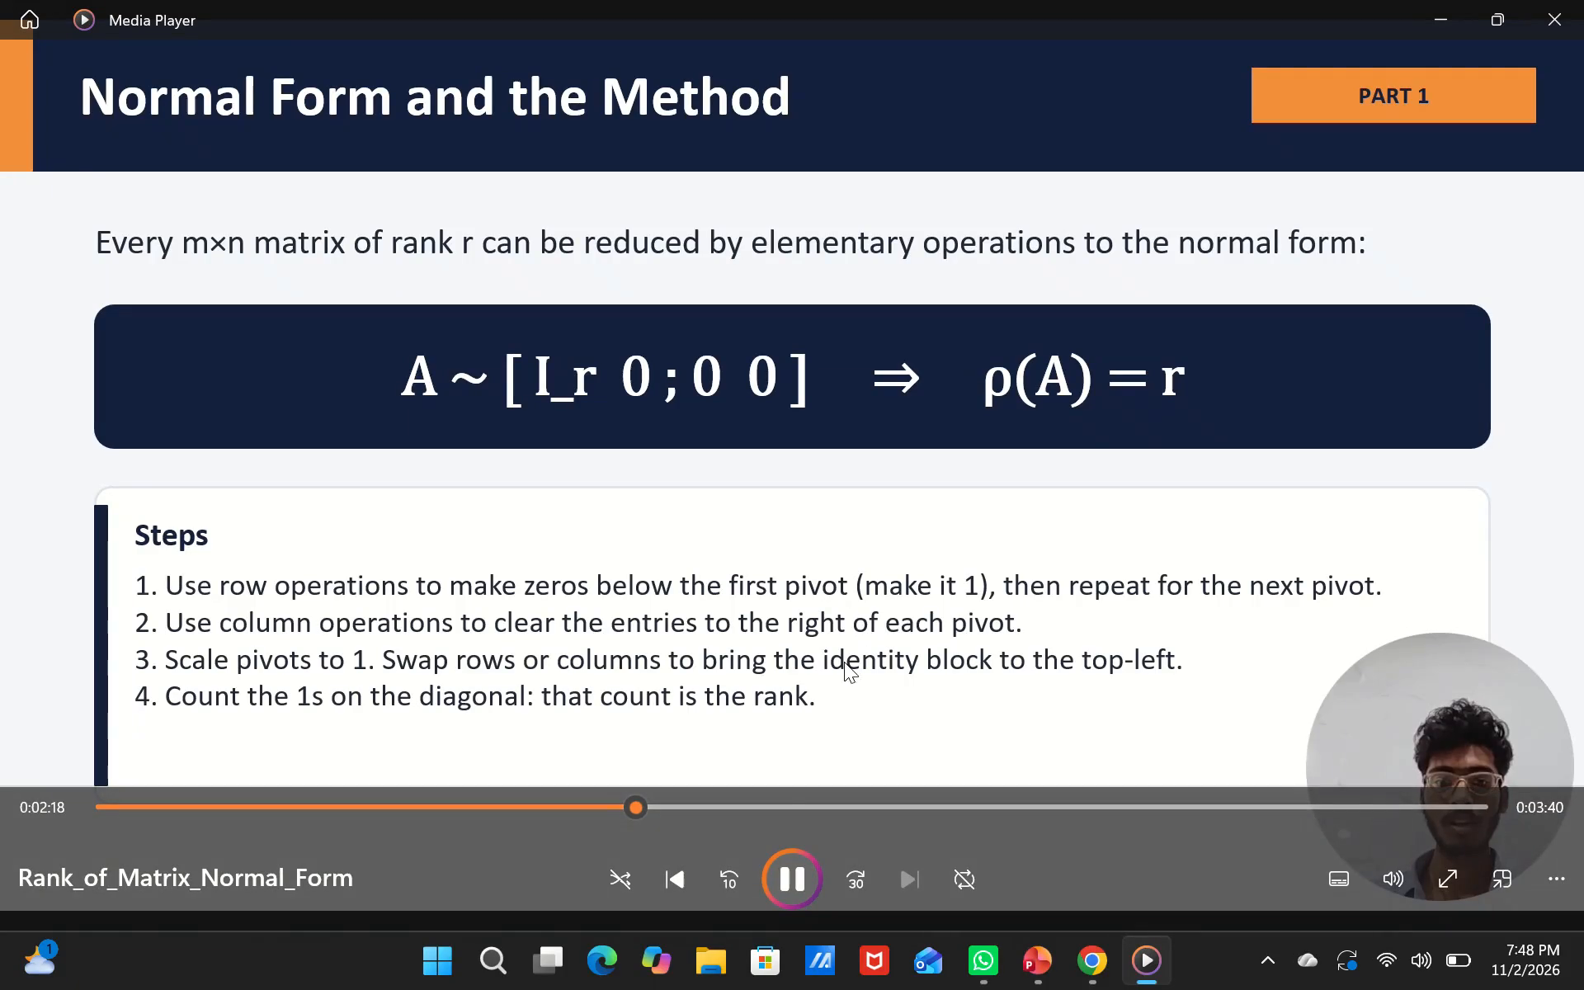
Skim the rest of the exported video from Solved Example 1 through to the end, and close the media player.
{"action": "left_click", "coordinate": [779, 814]}
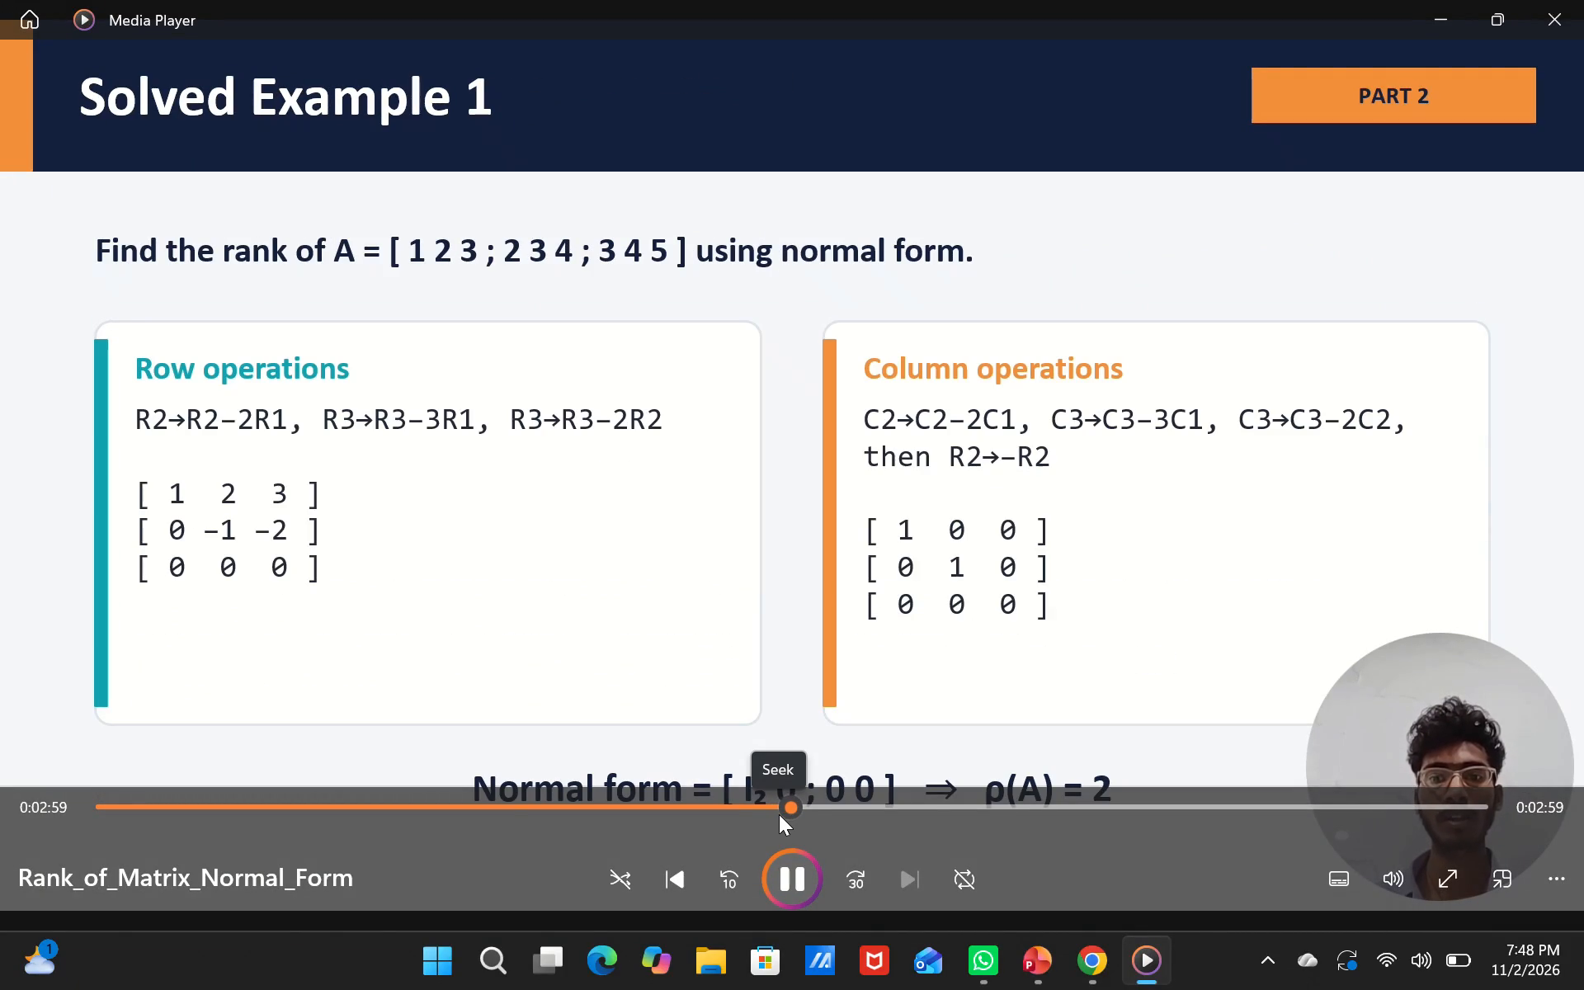
{"action": "left_click", "coordinate": [879, 808]}
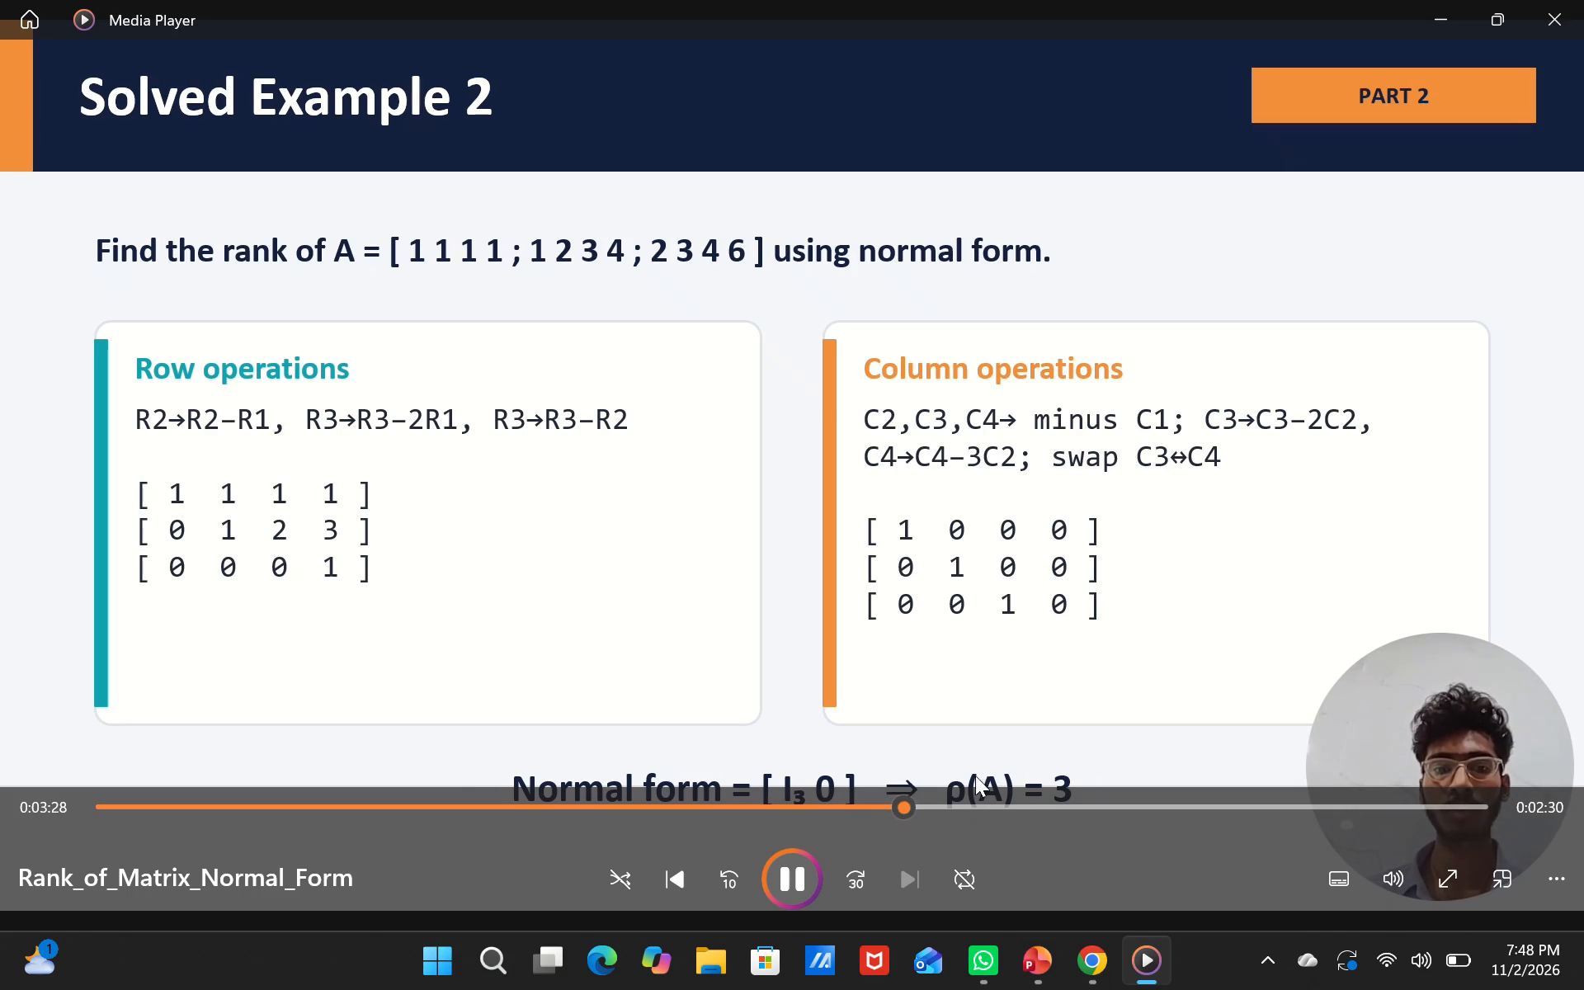
{"action": "left_click", "coordinate": [1005, 808]}
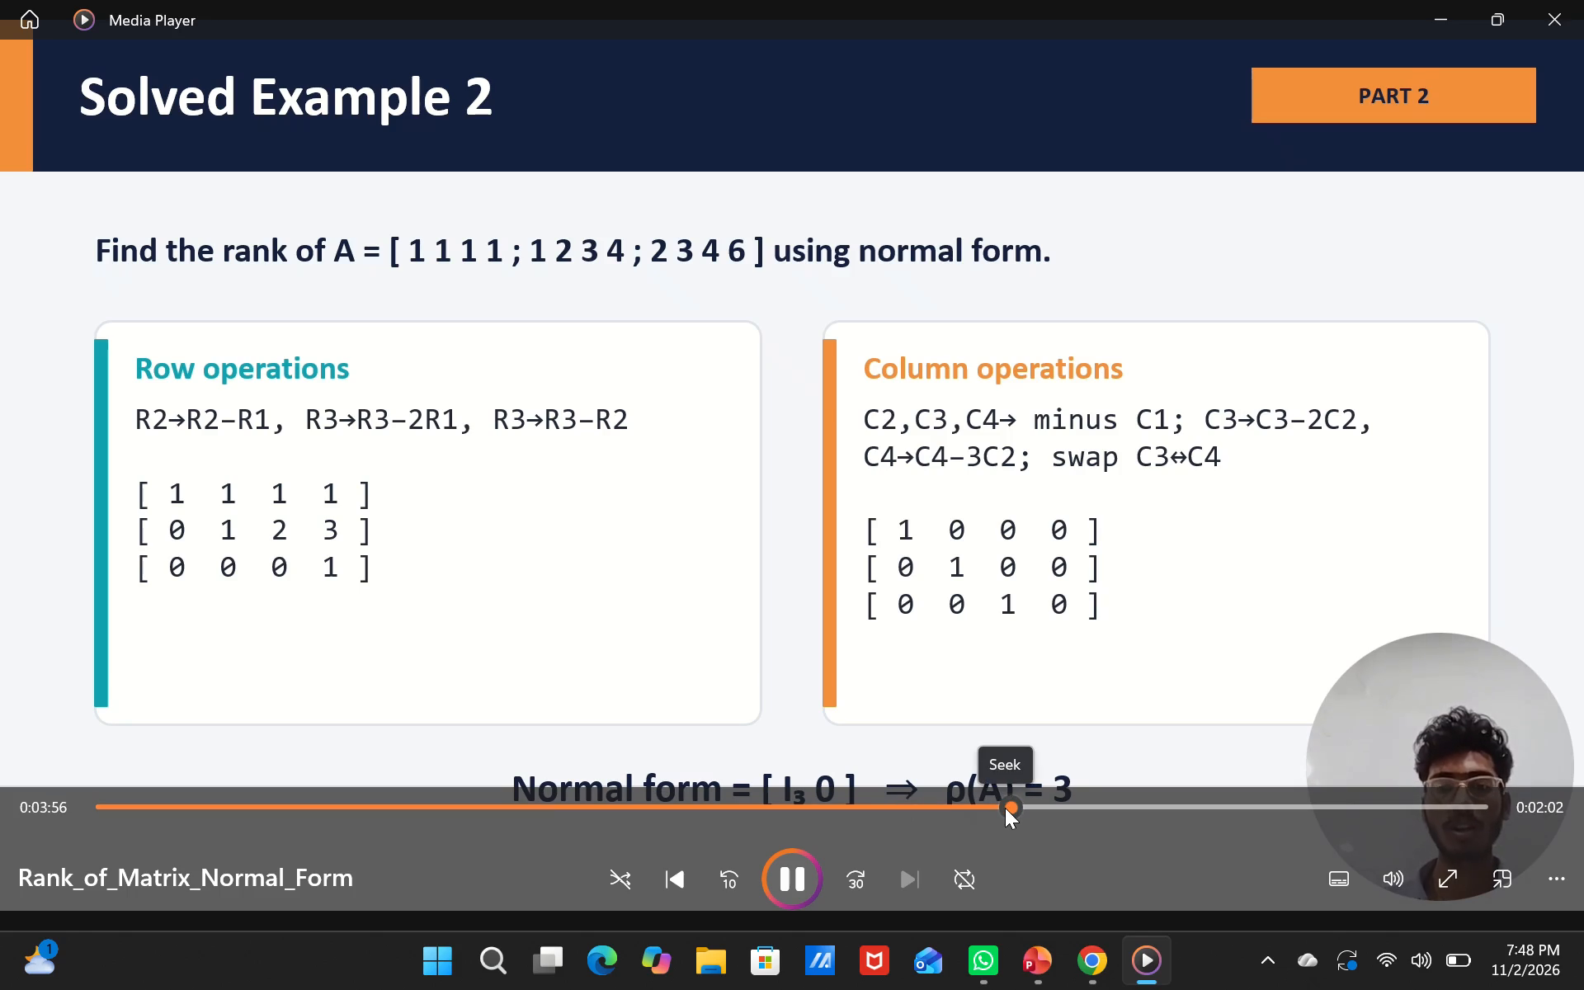
{"action": "left_click", "coordinate": [1062, 798]}
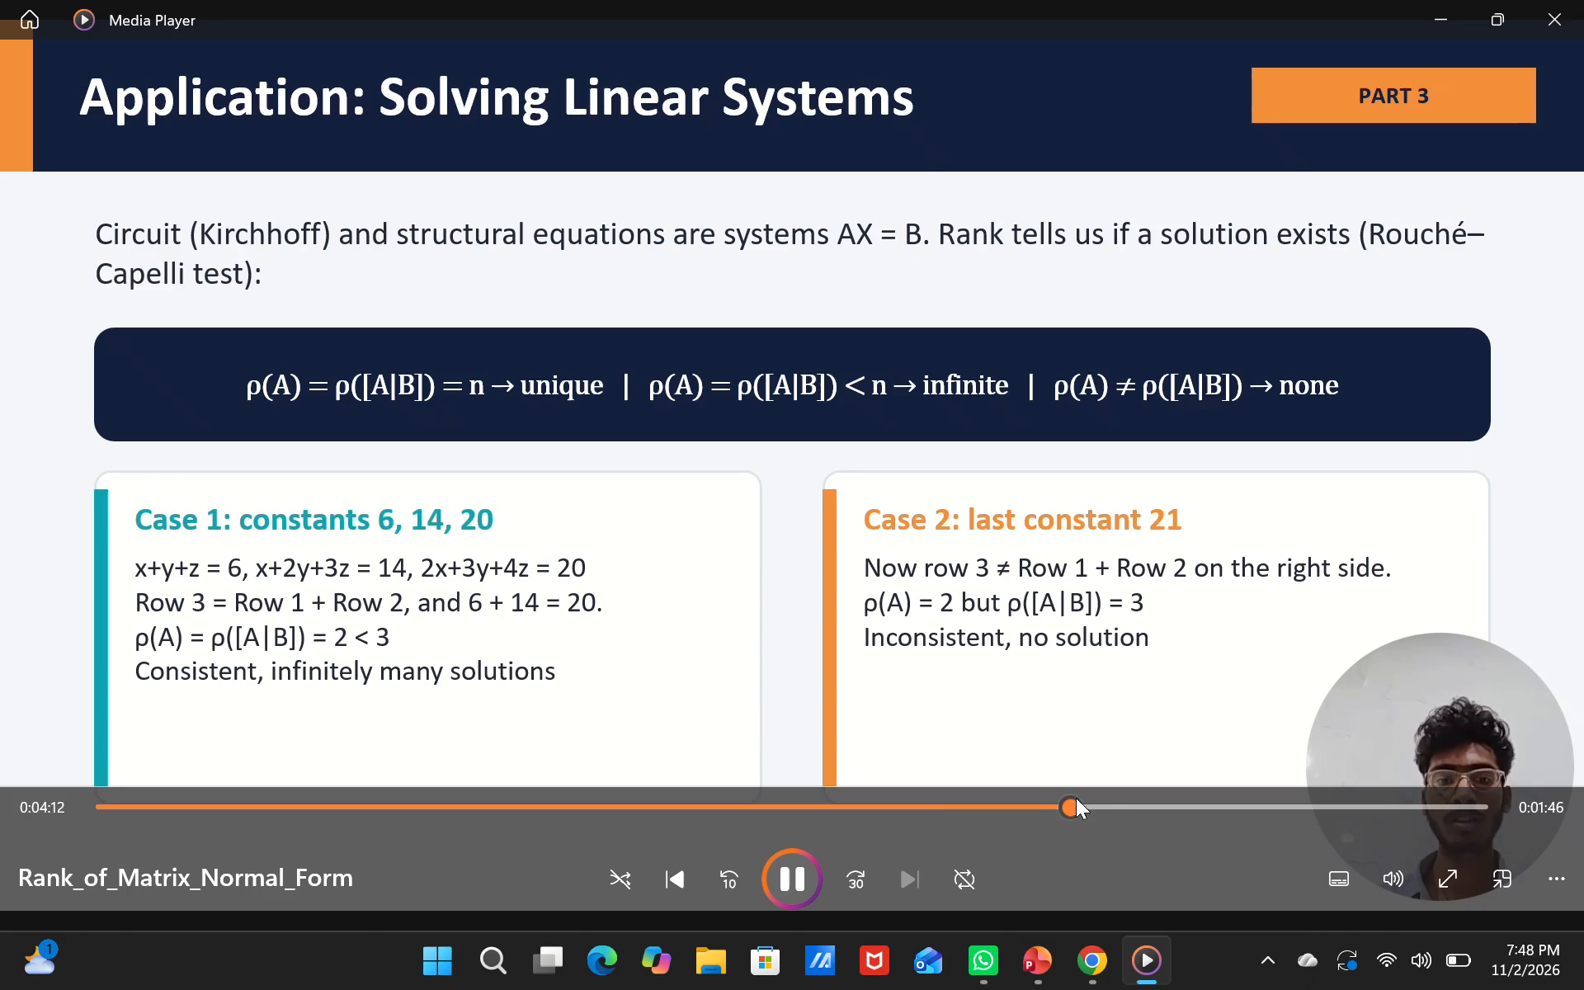
{"action": "left_click", "coordinate": [1128, 801]}
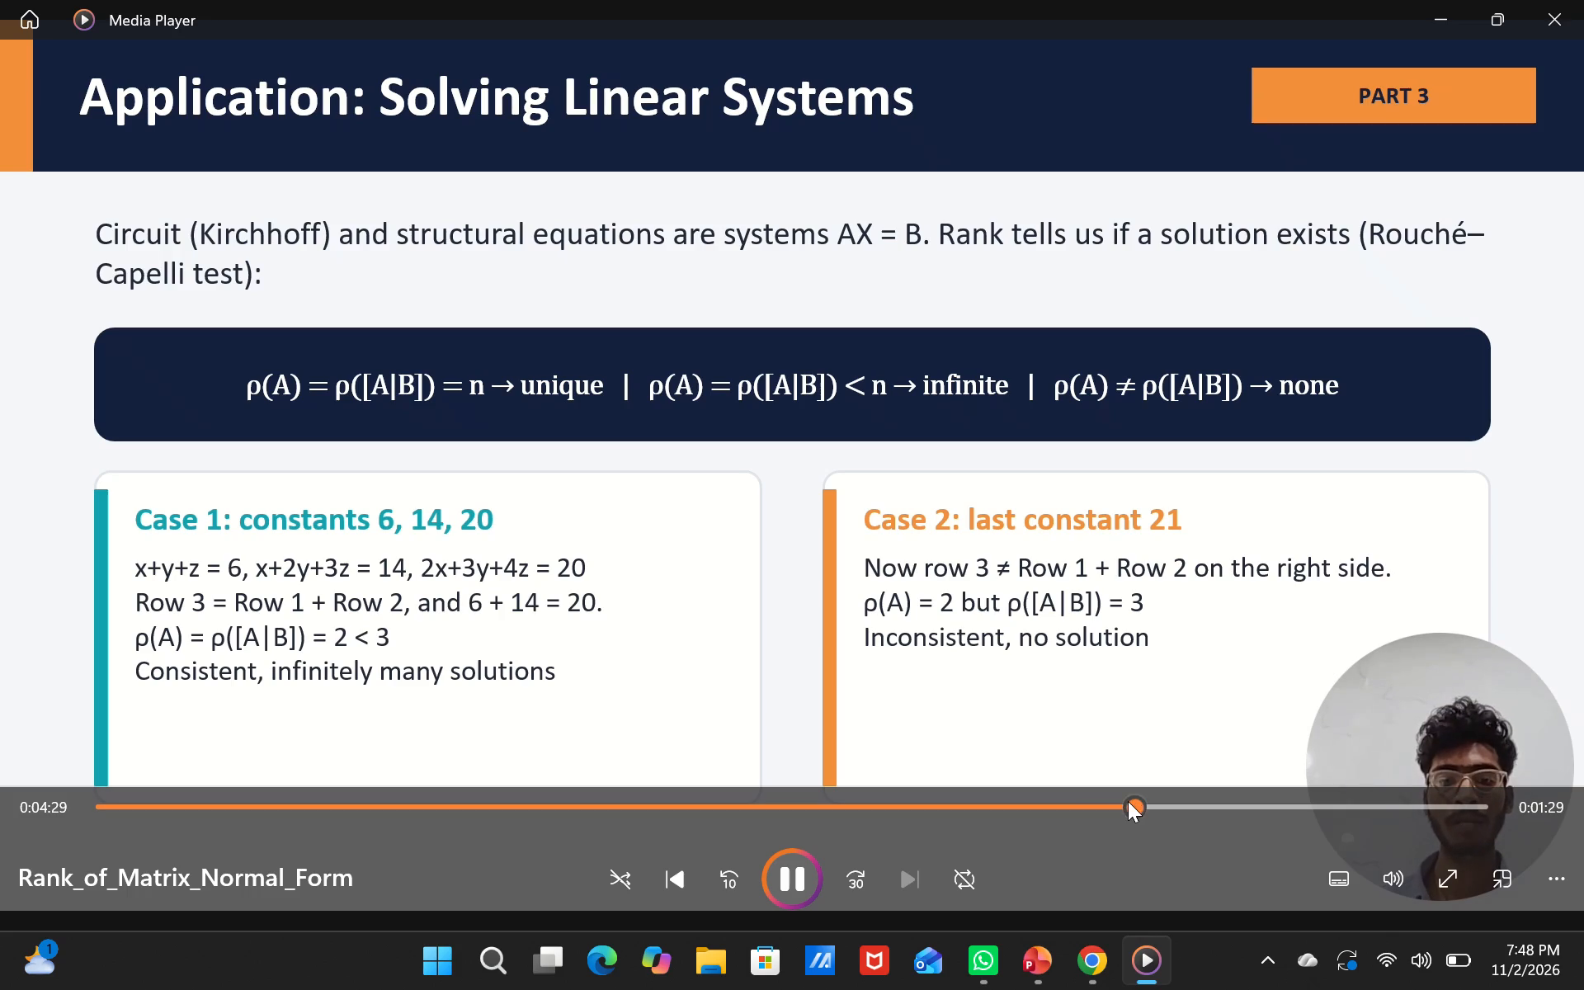
{"action": "left_click", "coordinate": [1178, 804]}
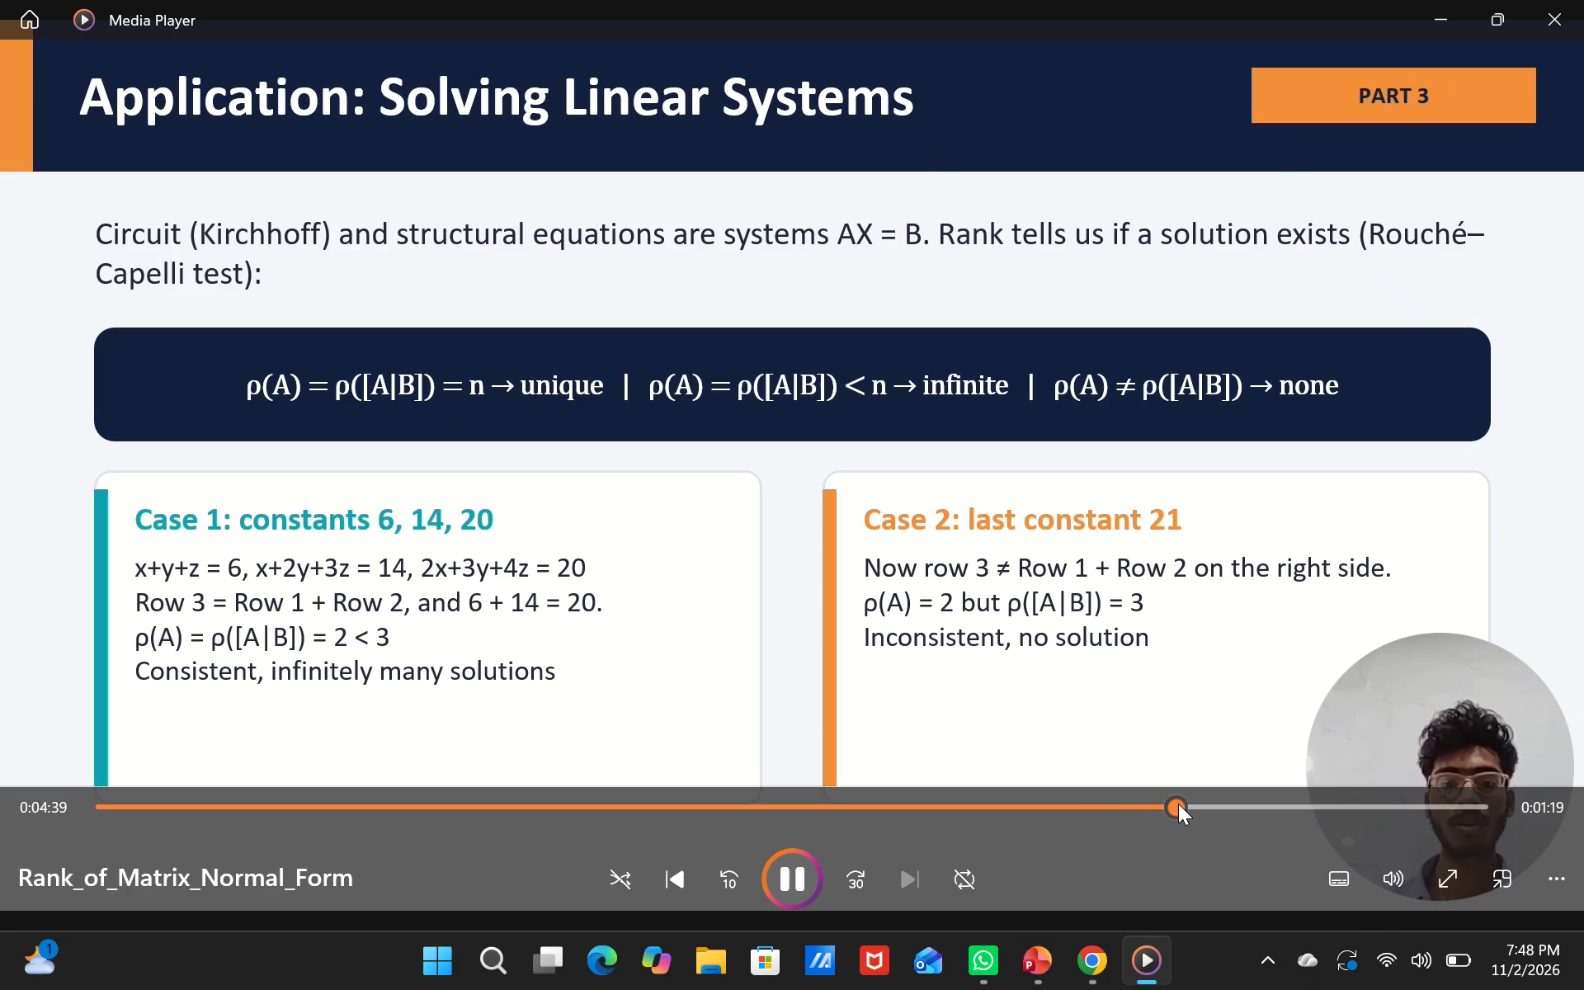
{"action": "left_click", "coordinate": [1222, 804]}
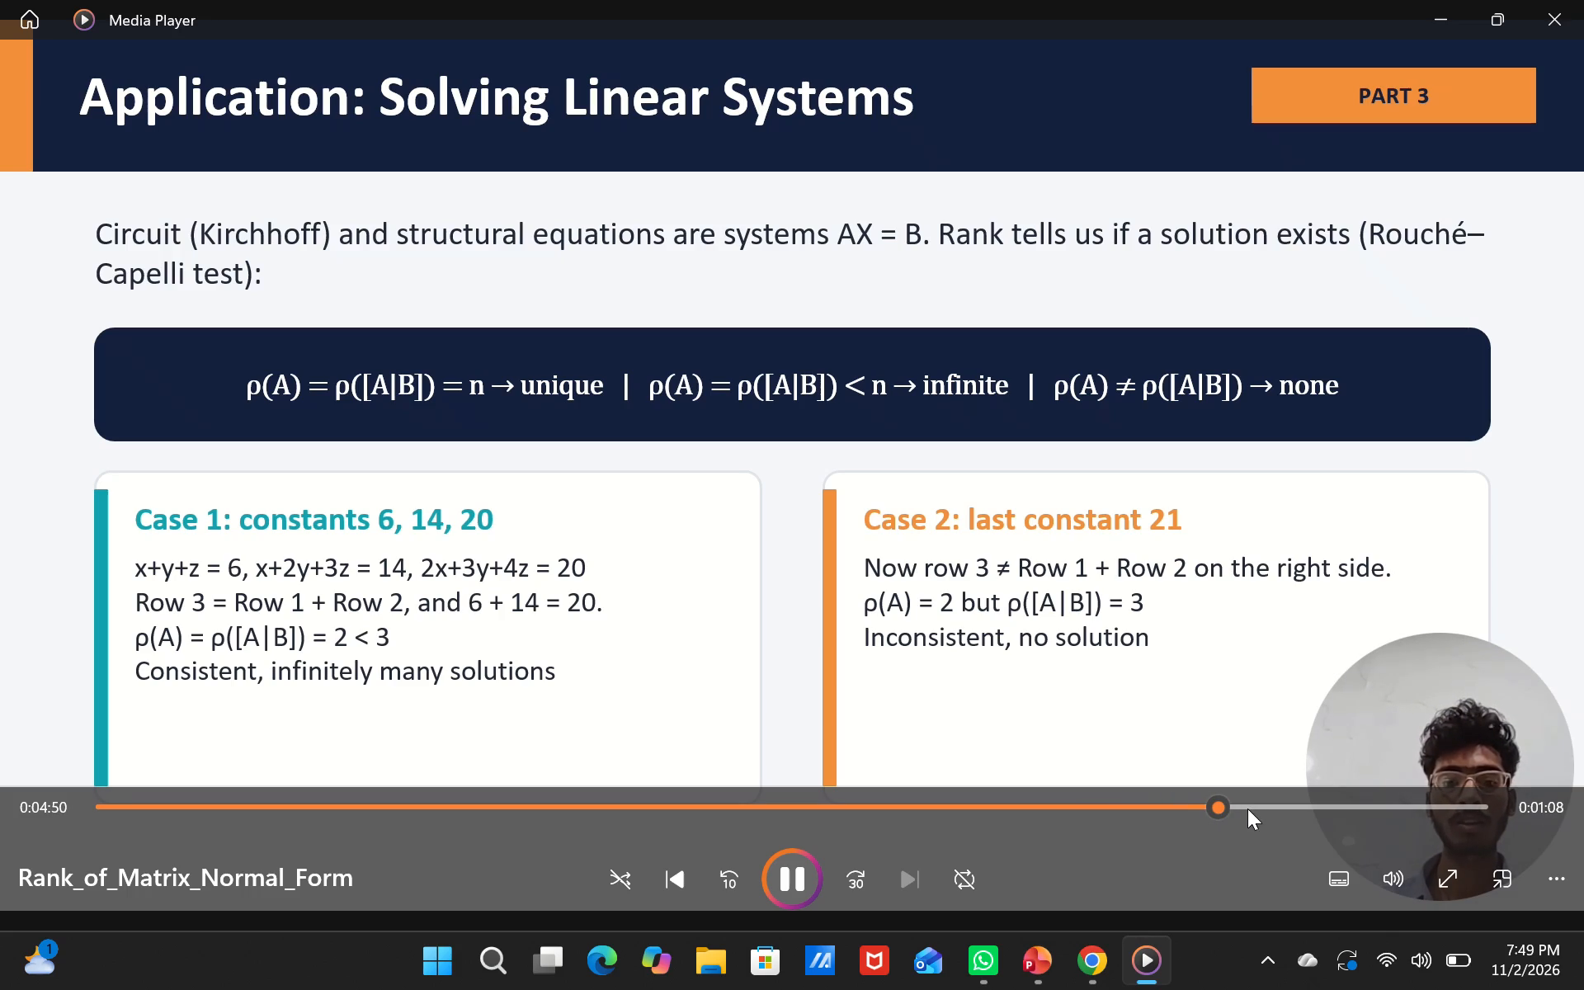
{"action": "left_click", "coordinate": [1248, 808]}
{"action": "left_click", "coordinate": [1282, 809]}
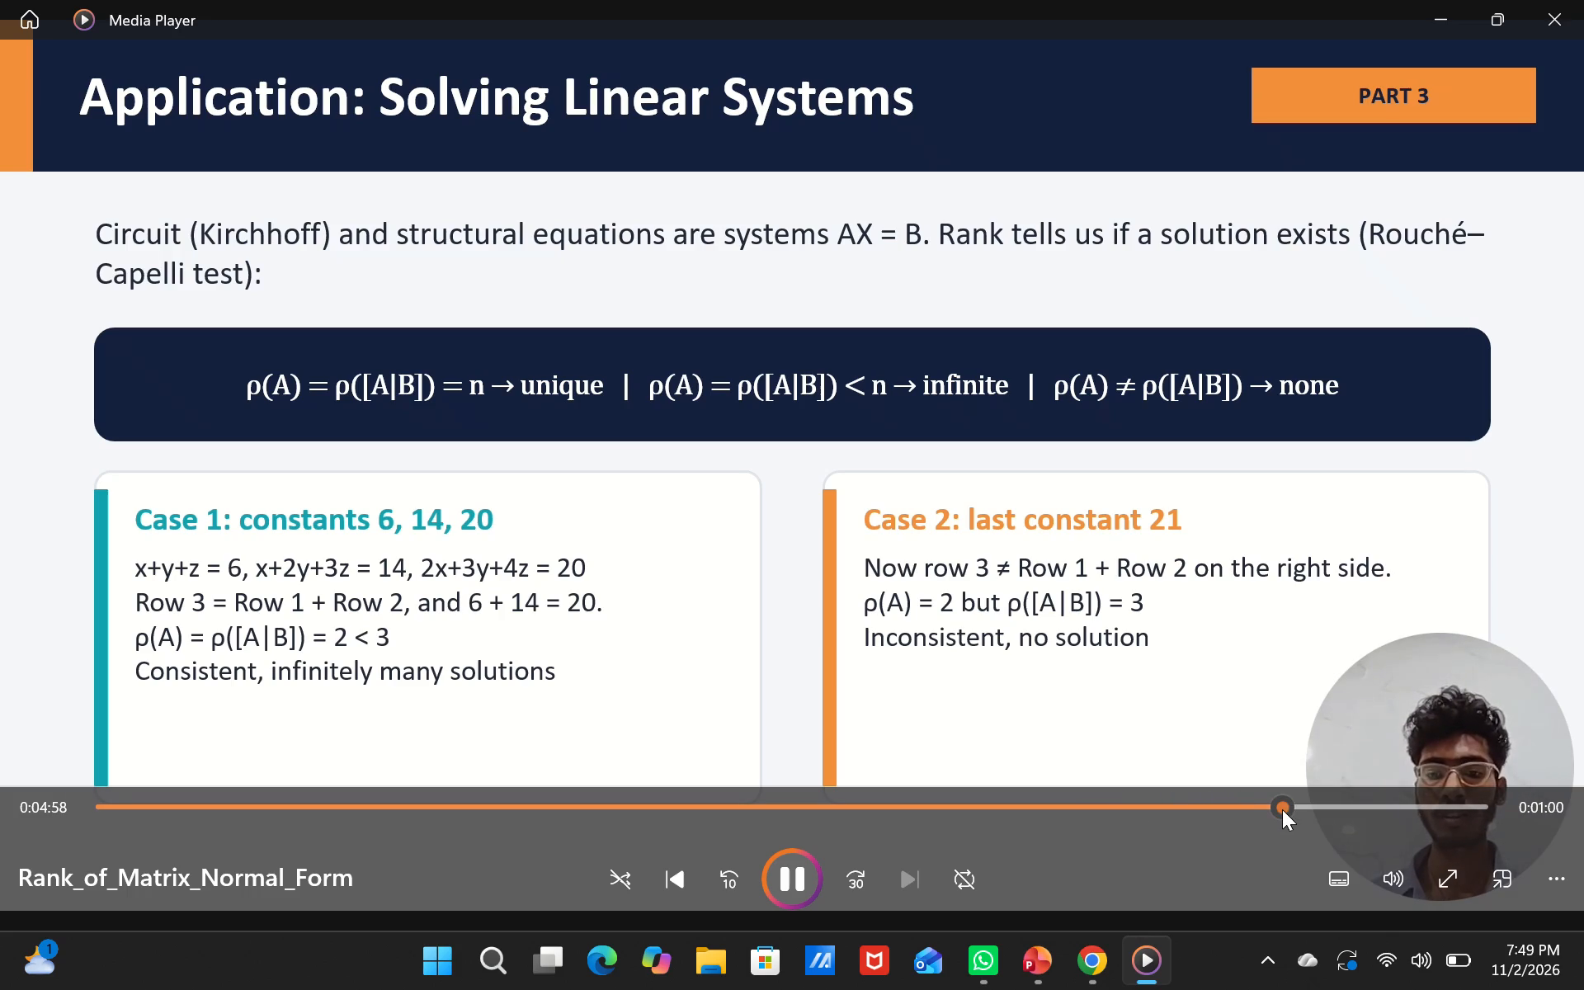
{"action": "left_click", "coordinate": [1331, 799]}
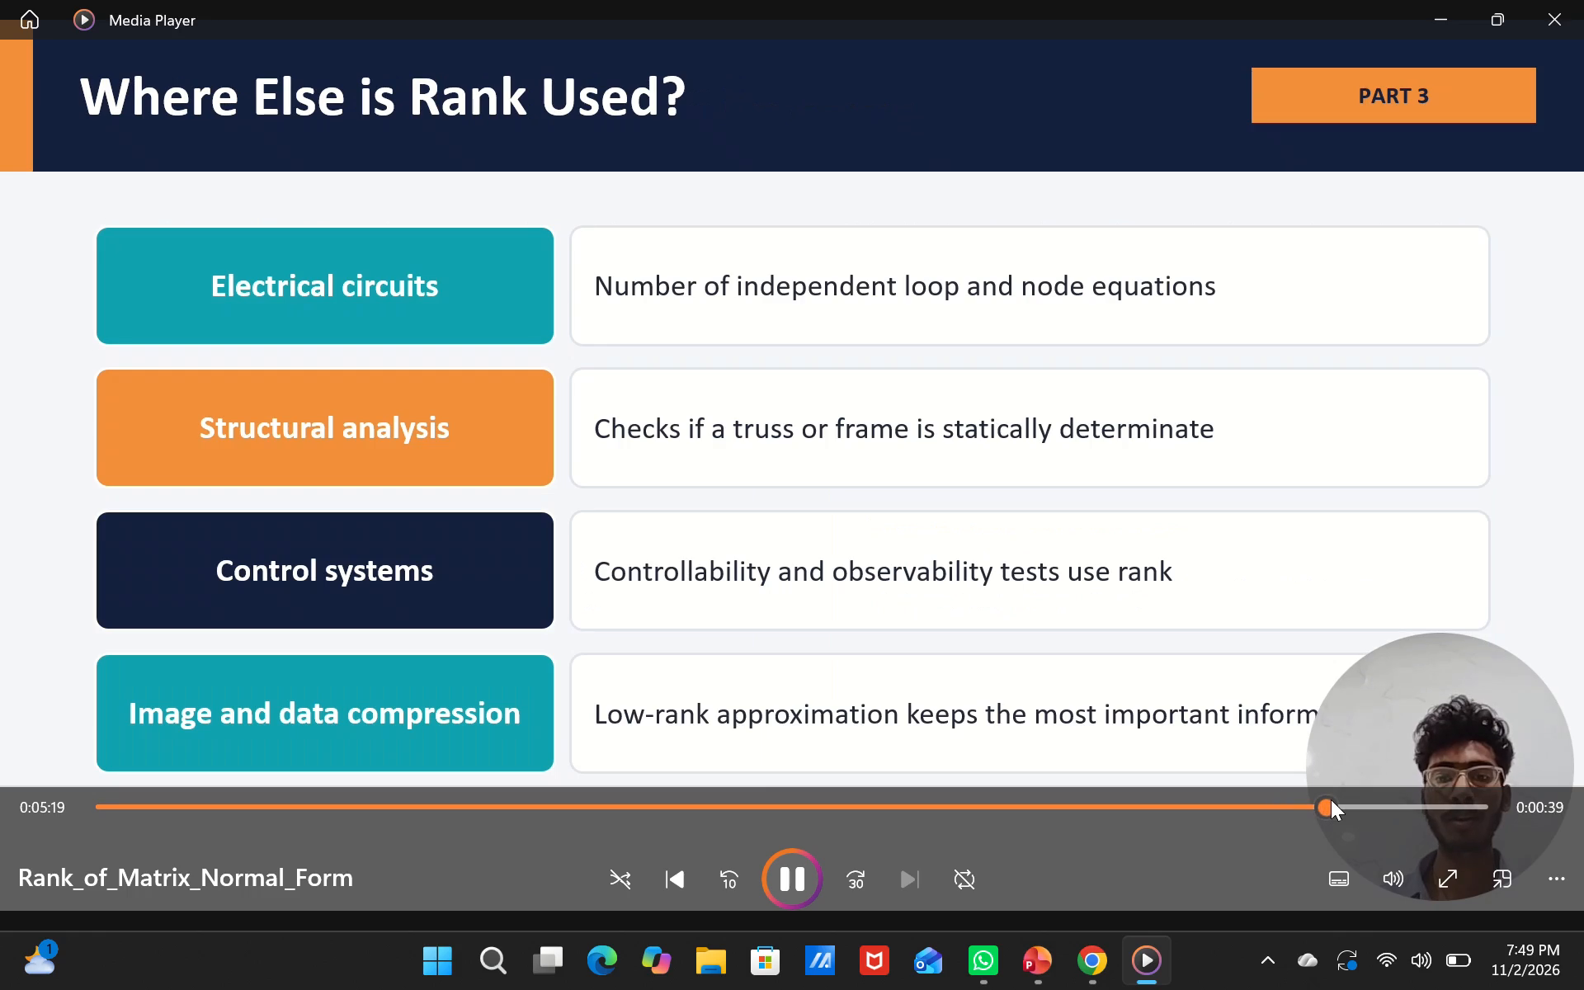
{"action": "left_click", "coordinate": [1371, 799]}
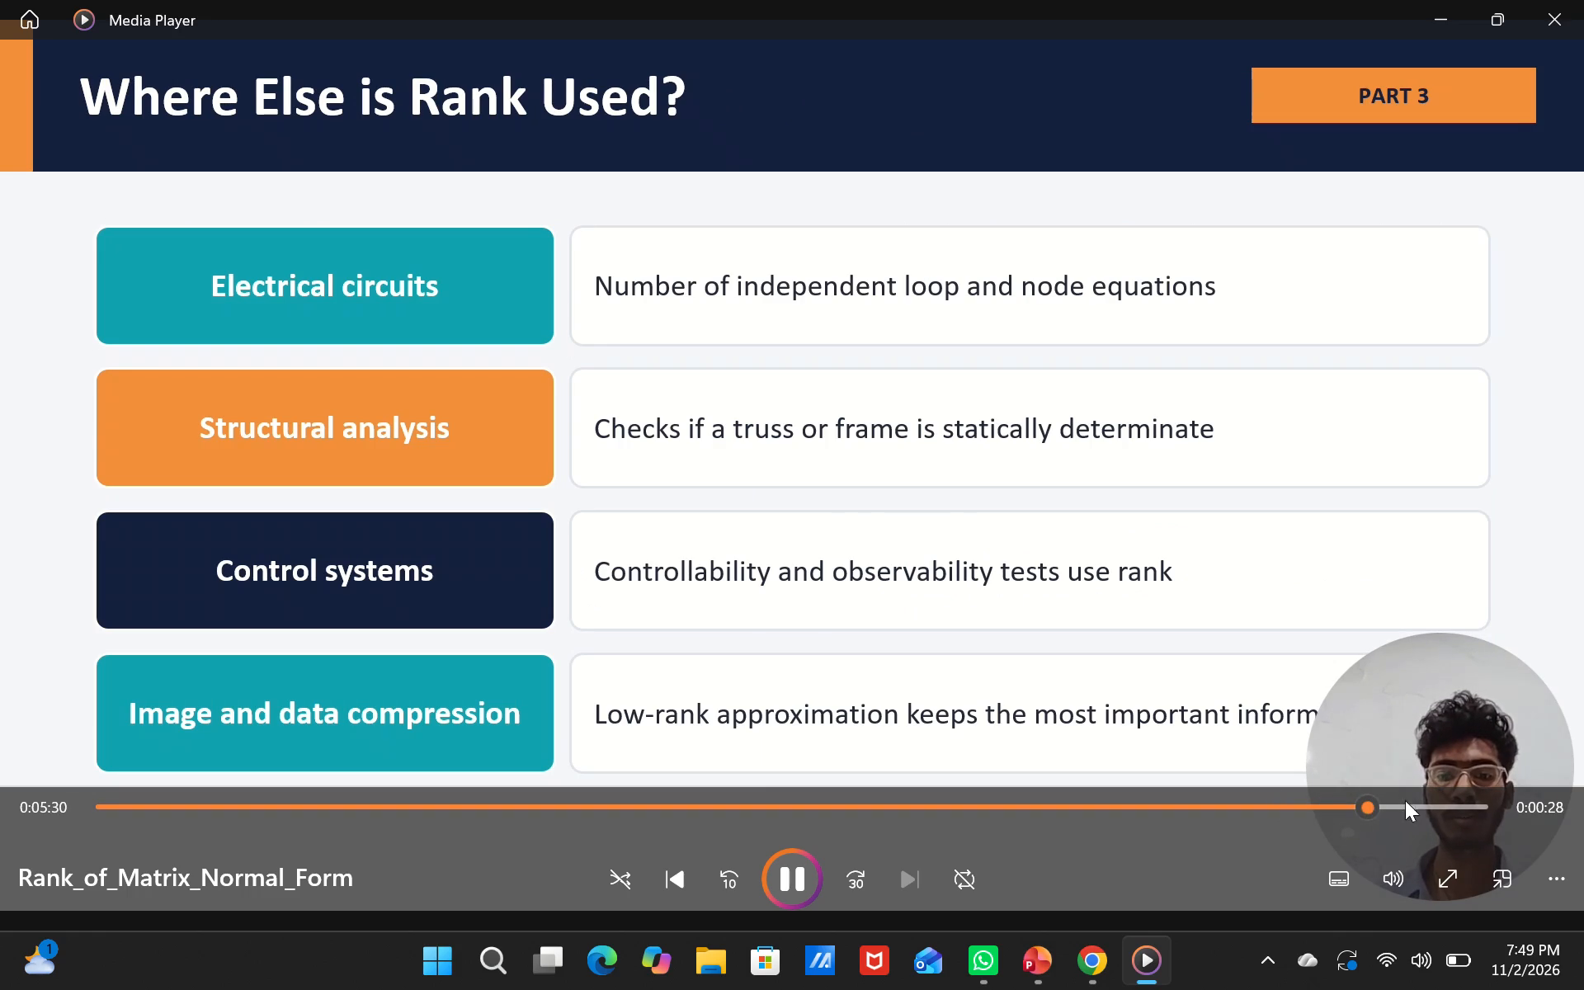
{"action": "left_click", "coordinate": [1426, 804]}
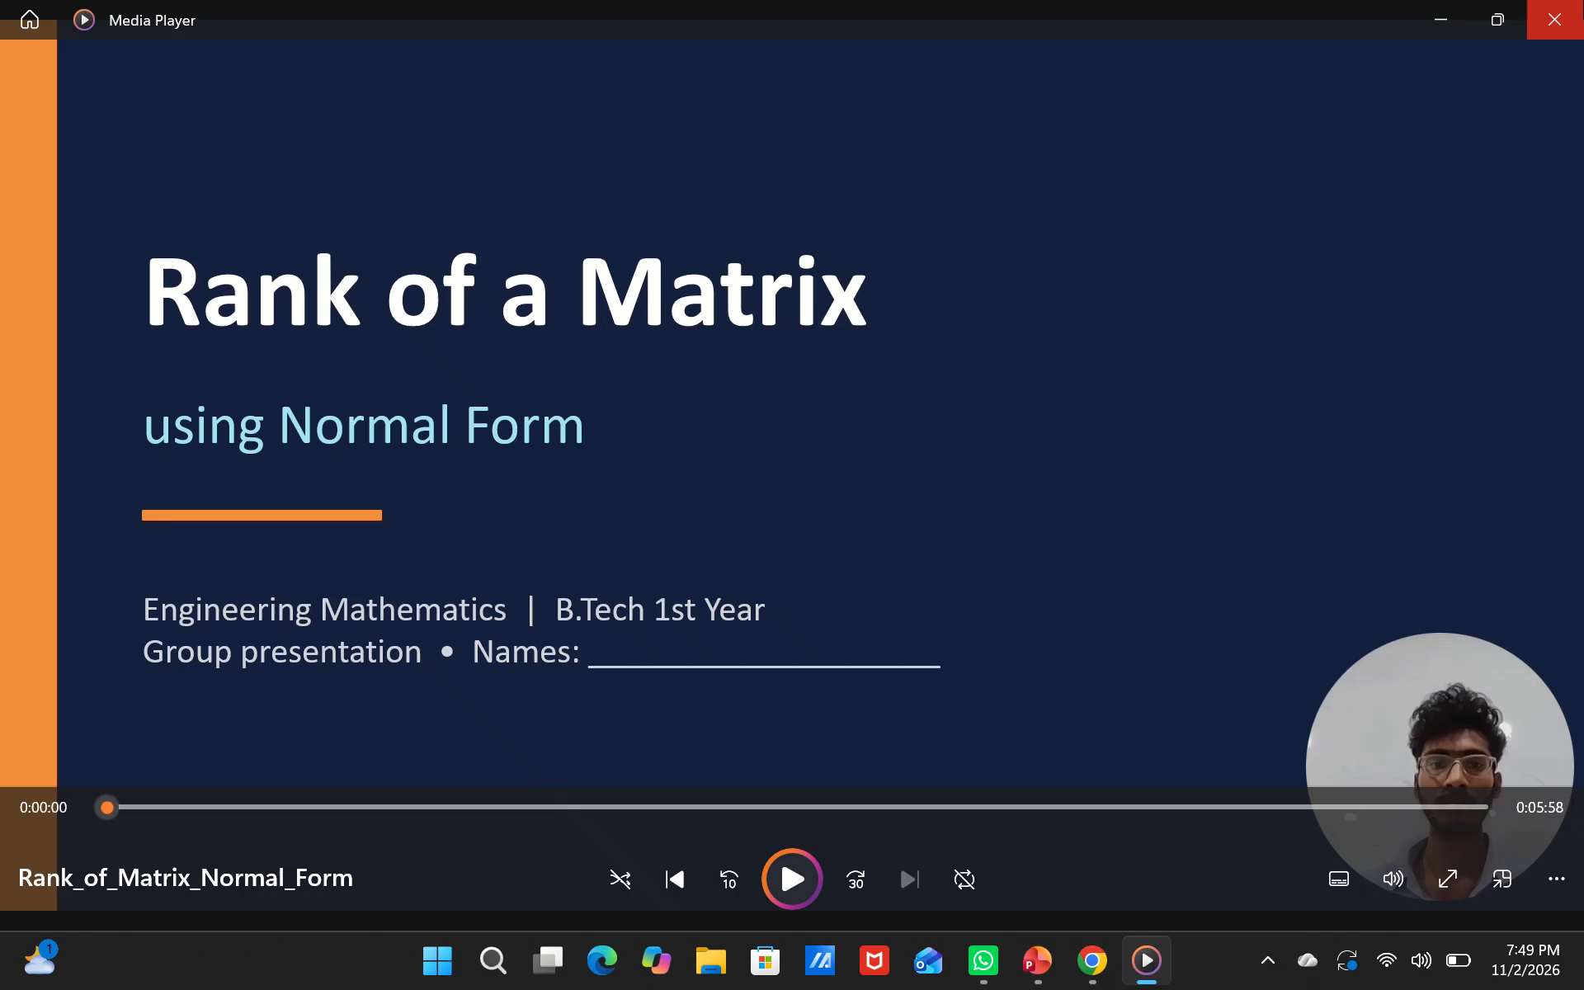
{"action": "left_click", "coordinate": [1534, 11]}
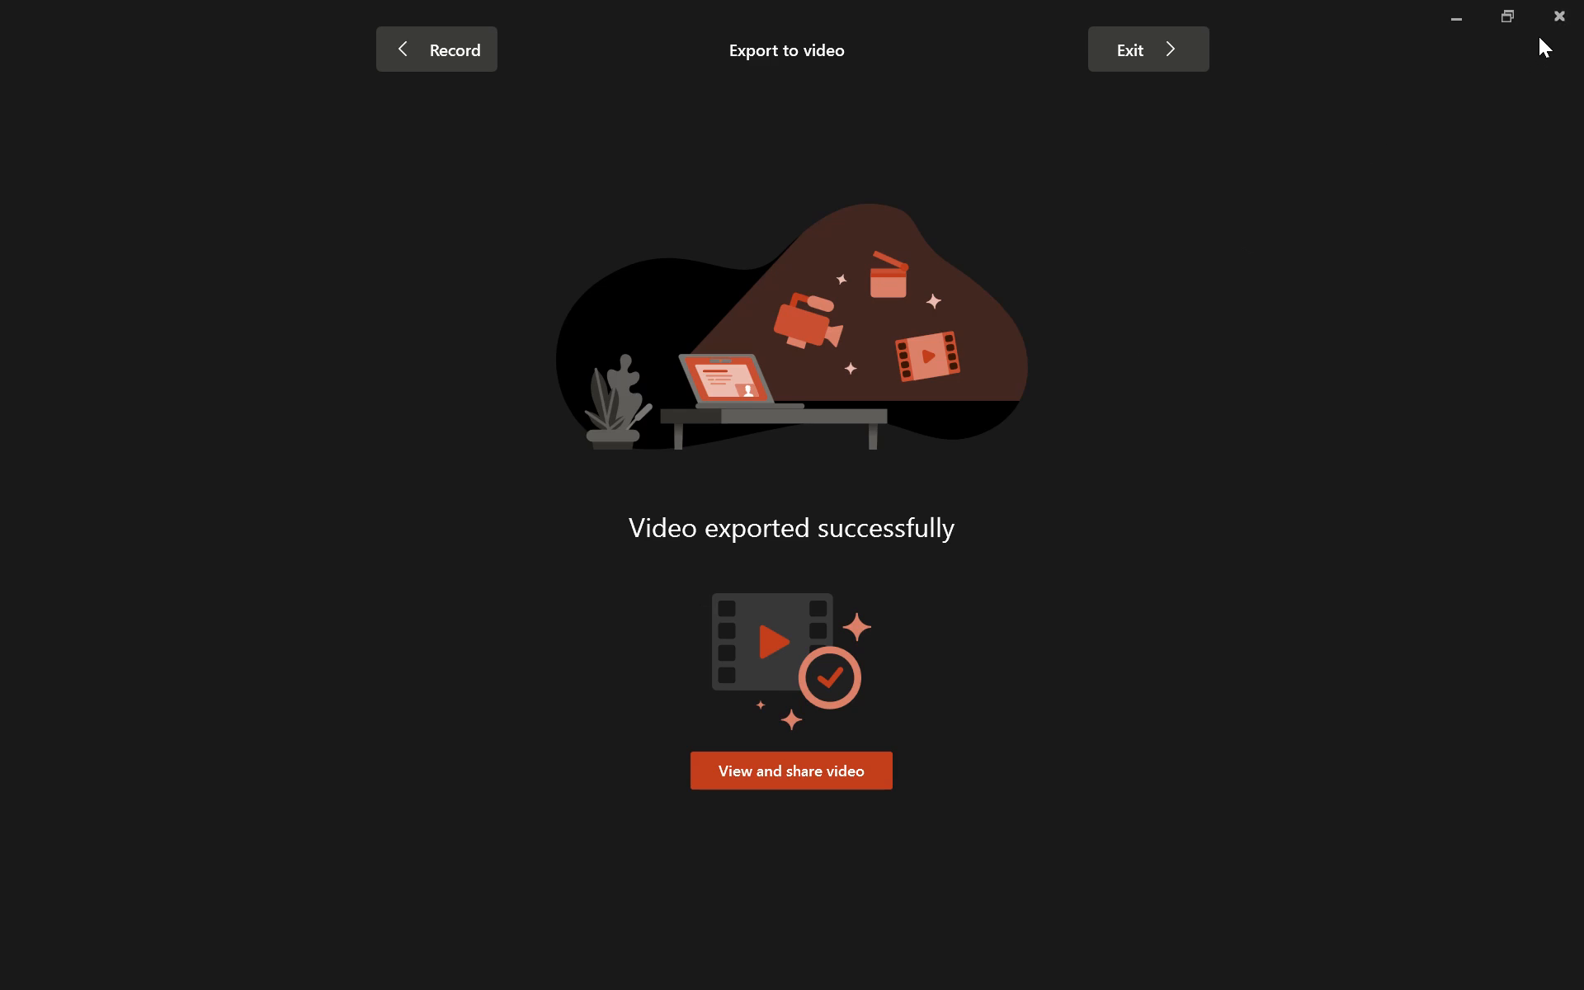
Leave the video export screen and close the Rank_of_Matrix_Normal_Form presentation, saving its changes in the 2026-44 folder.
{"action": "left_click", "coordinate": [1555, 7]}
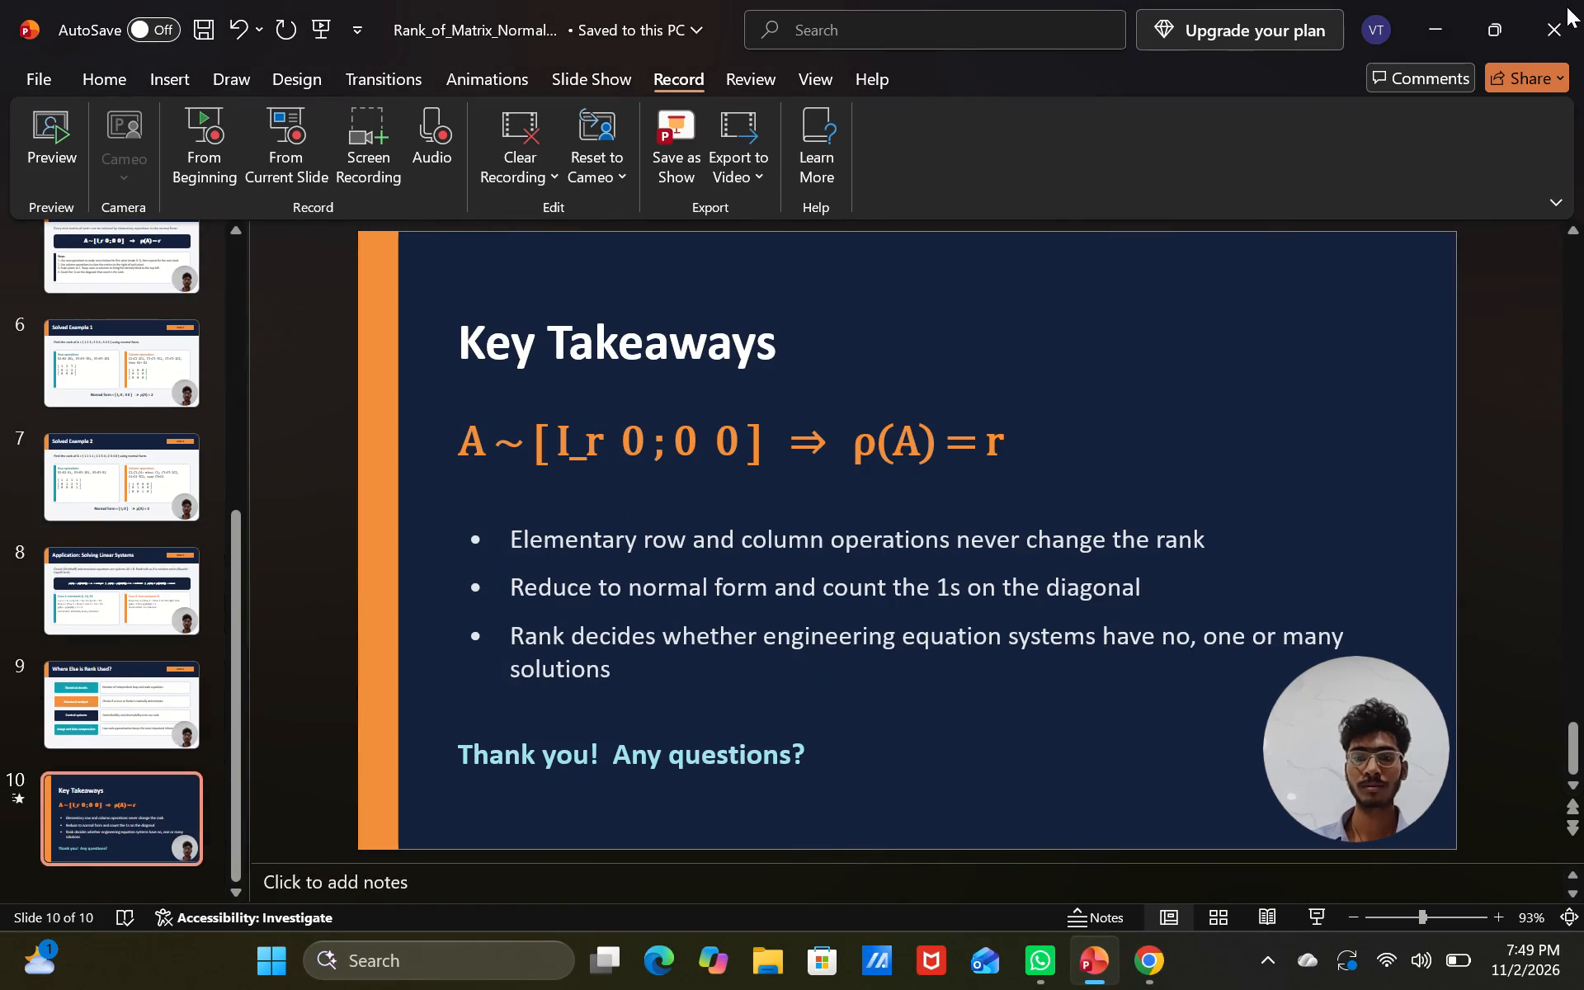
{"action": "left_click", "coordinate": [1567, 7]}
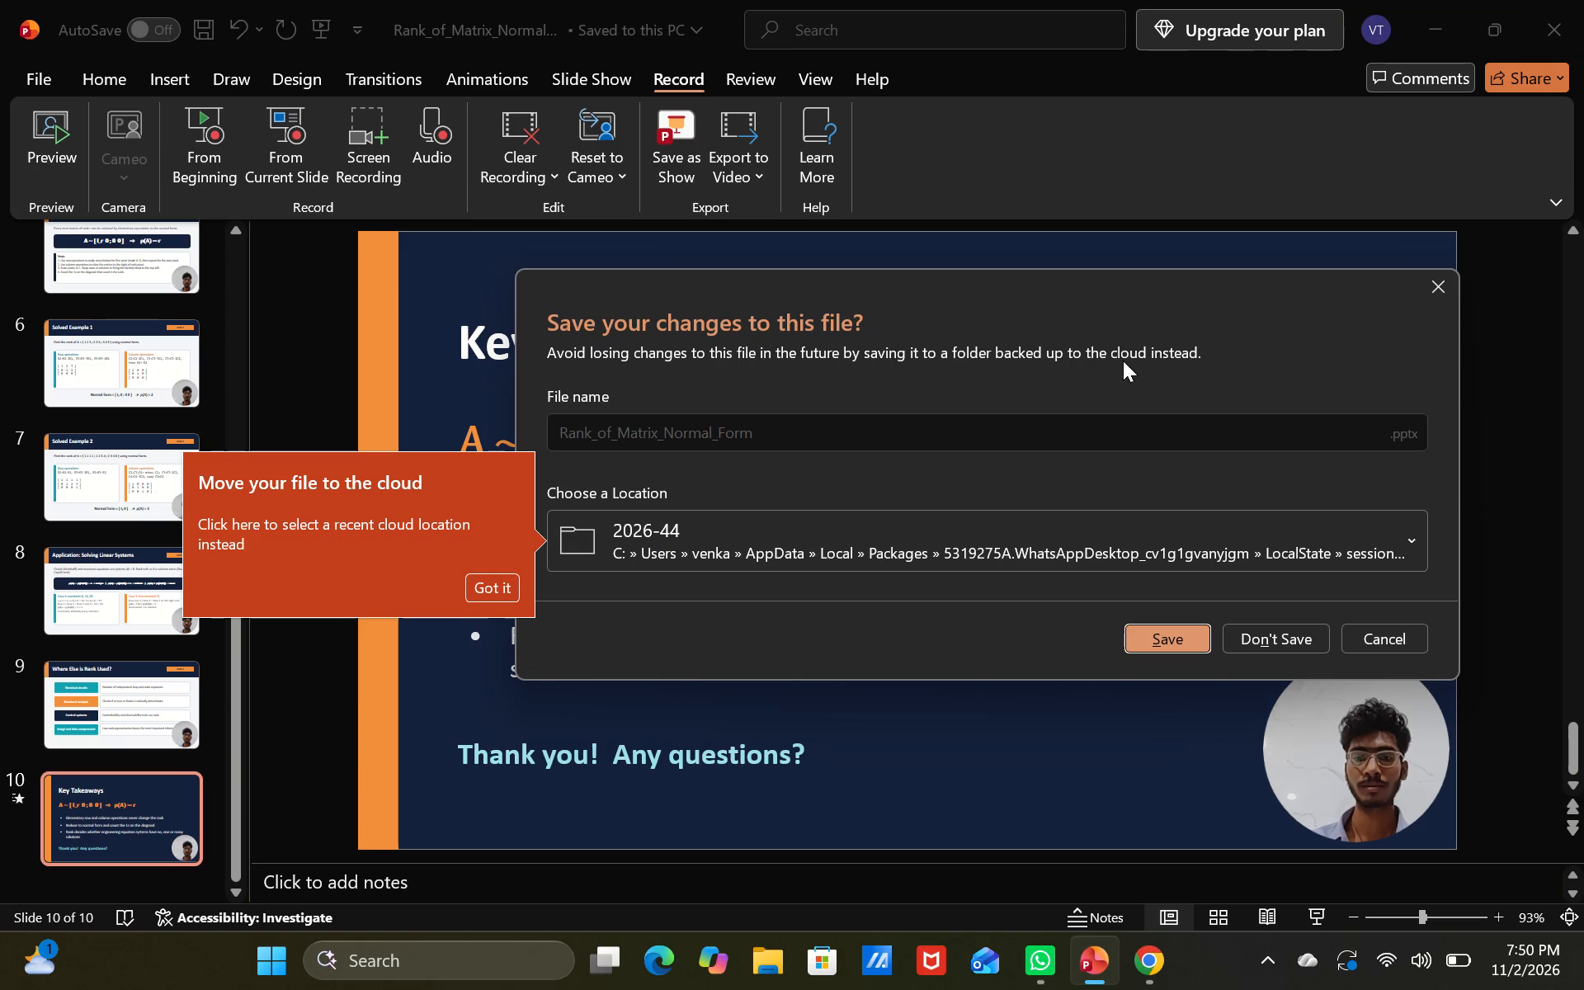
{"action": "left_click", "coordinate": [1544, 22]}
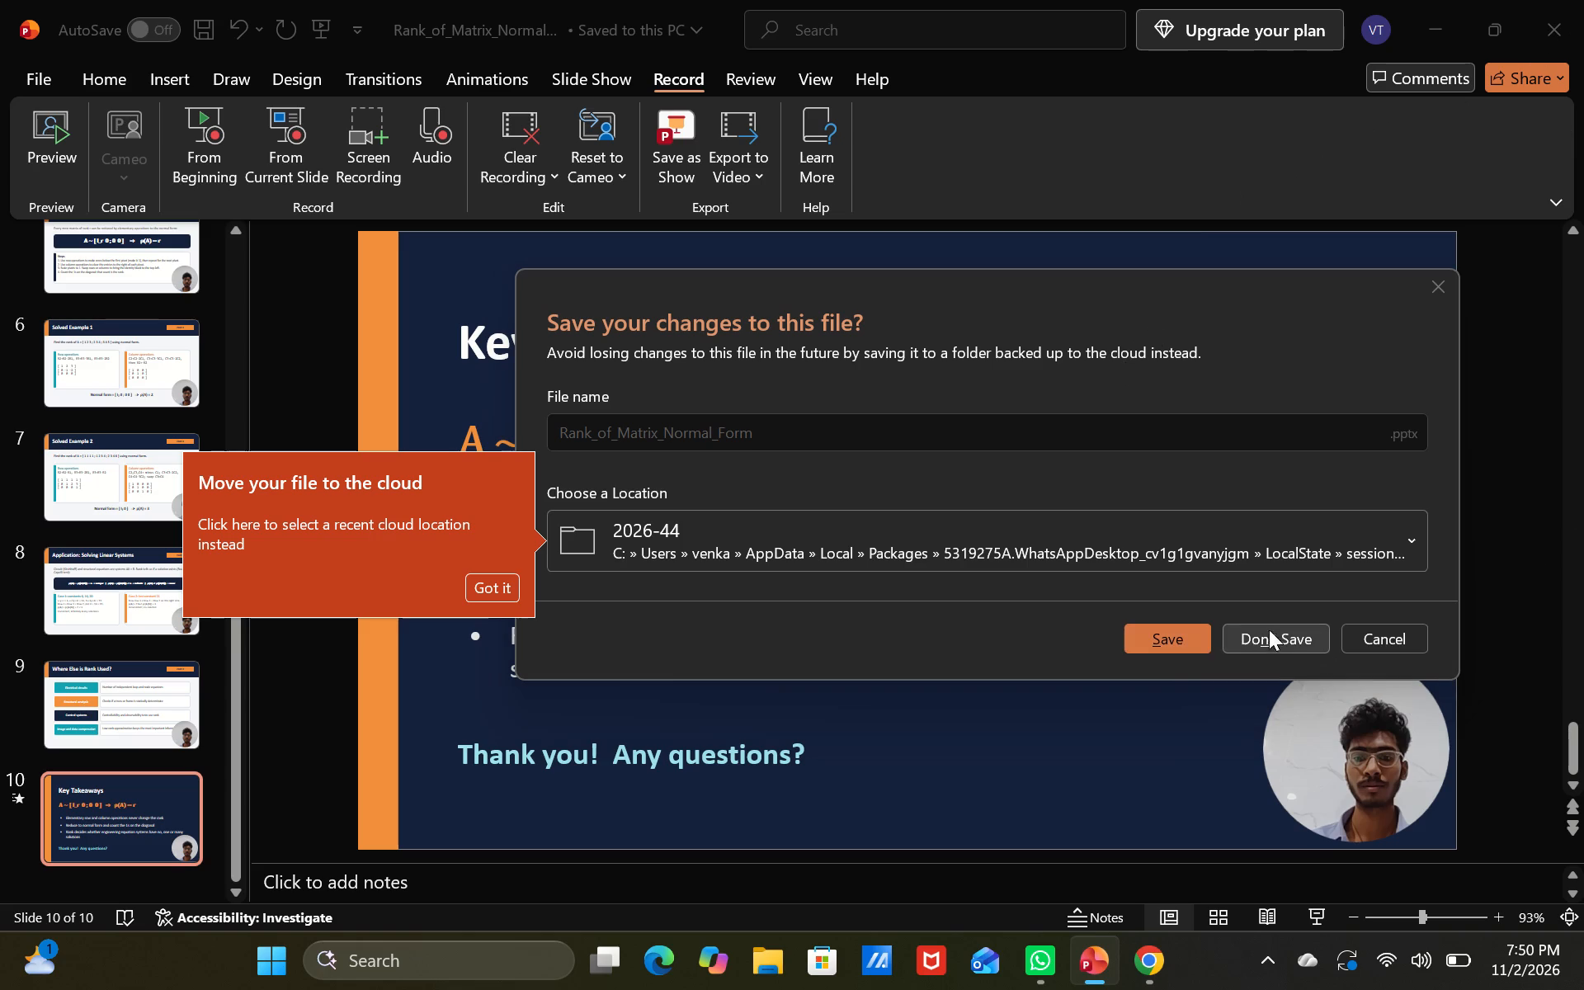
{"action": "left_click", "coordinate": [1150, 638]}
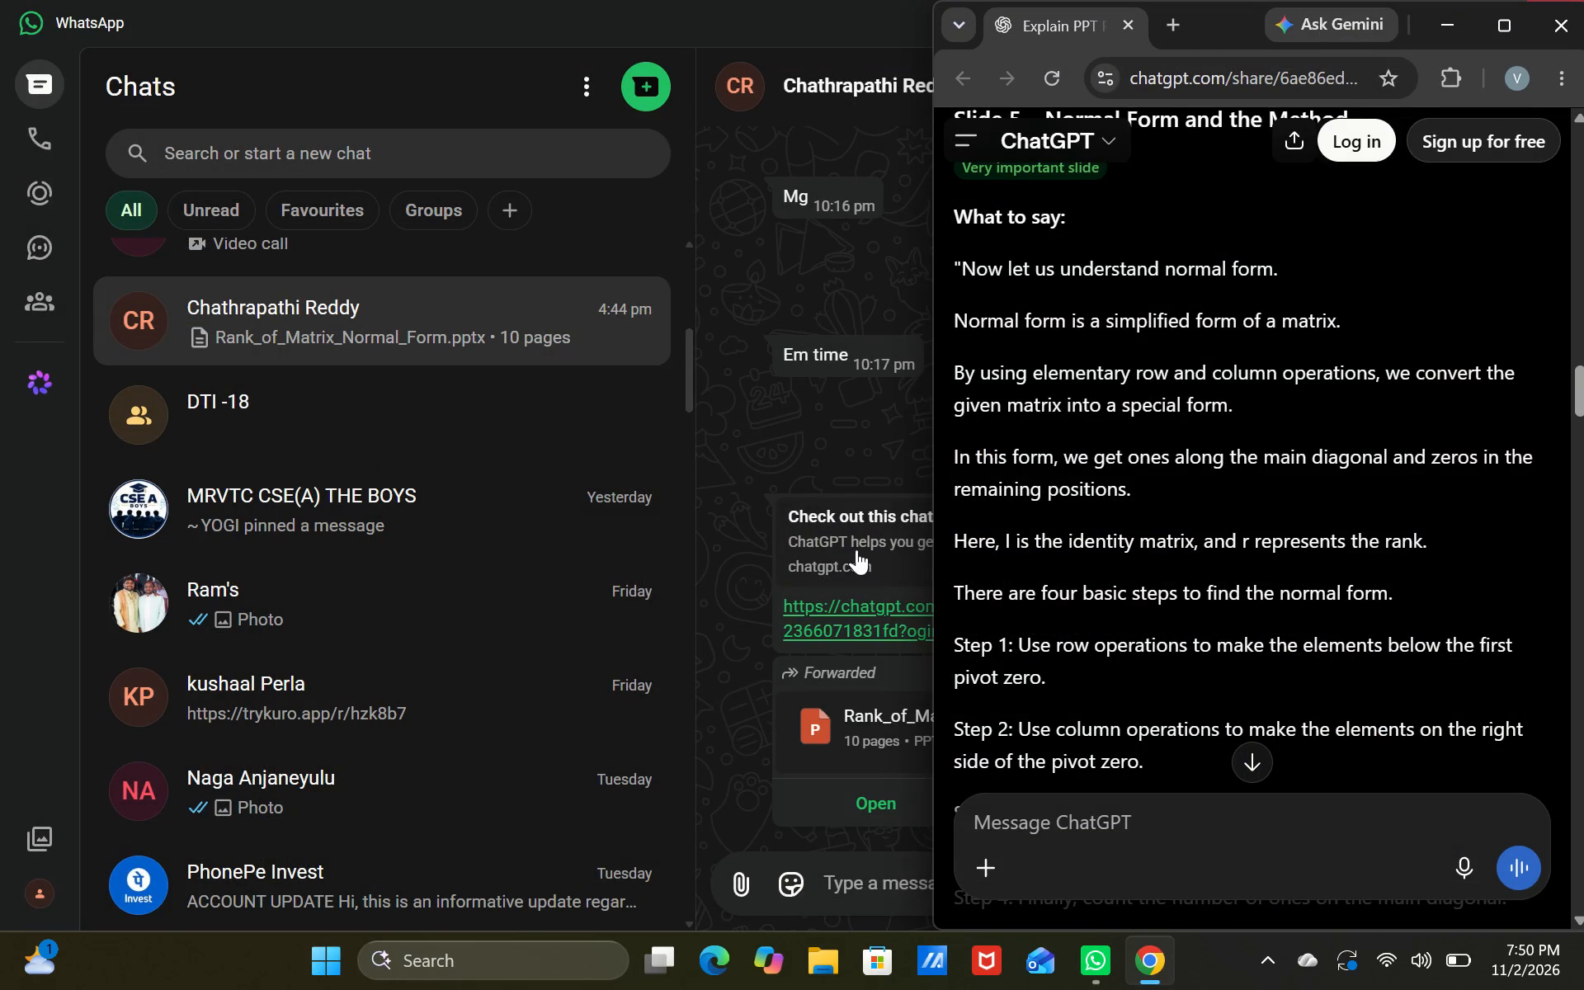
Switch to File Explorer and share the recent Rank_of_Matrix_Normal_Form video file with WhatsApp.
{"action": "left_click", "coordinate": [833, 989]}
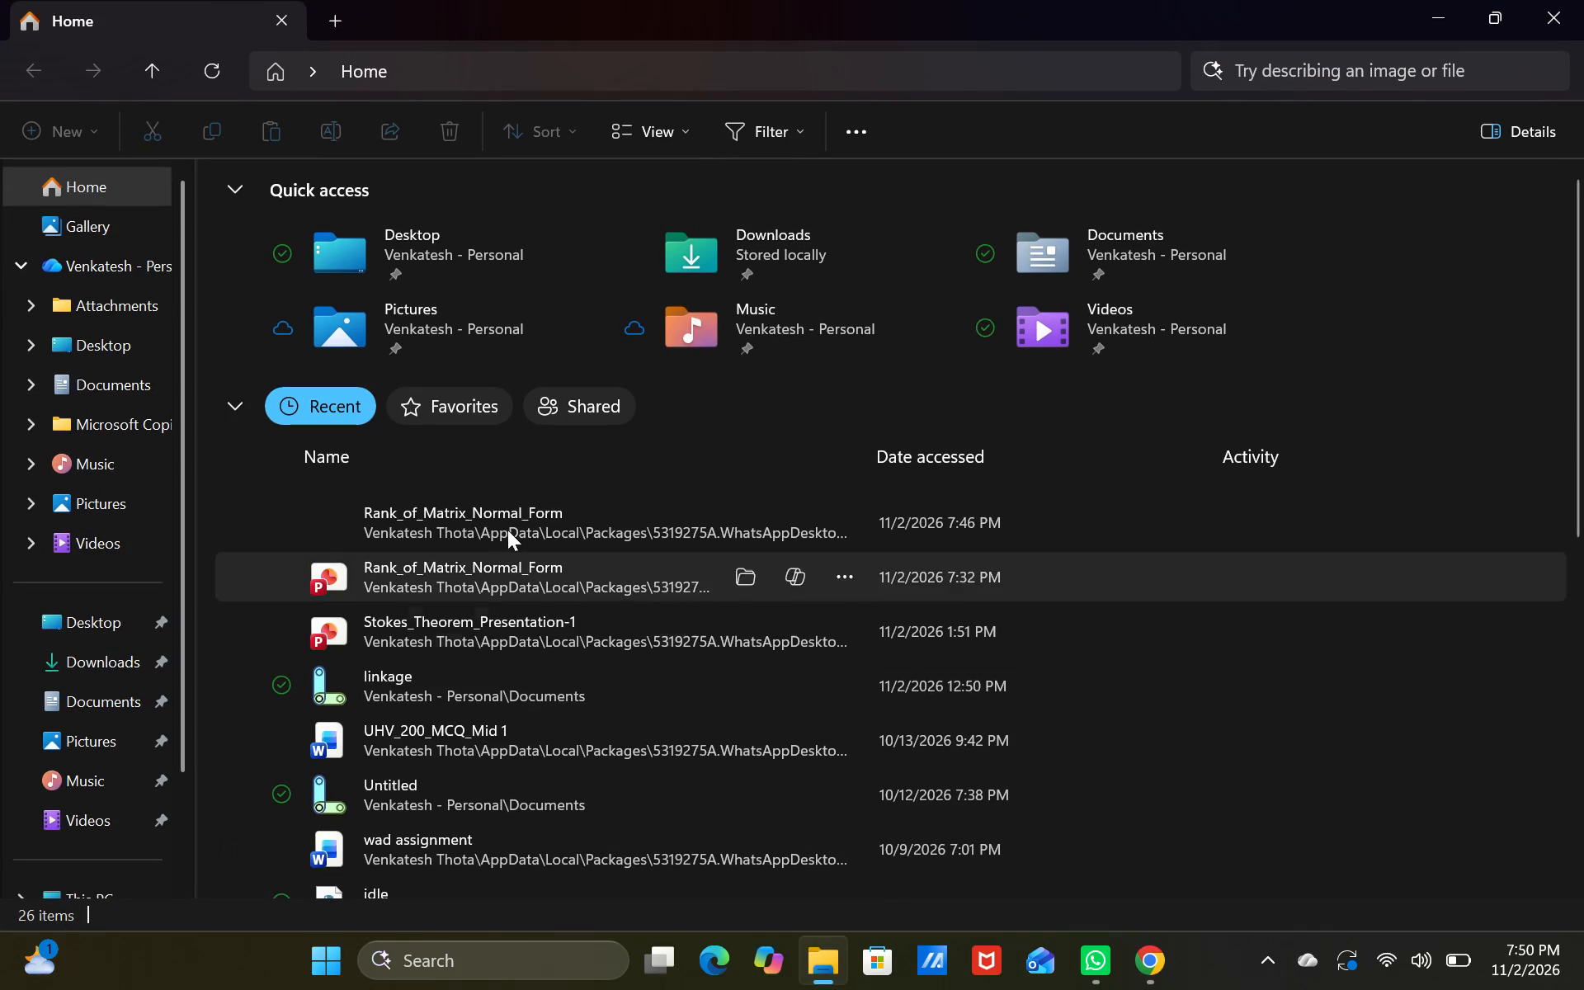
{"action": "left_click", "coordinate": [487, 497]}
{"action": "right_click", "coordinate": [488, 518]}
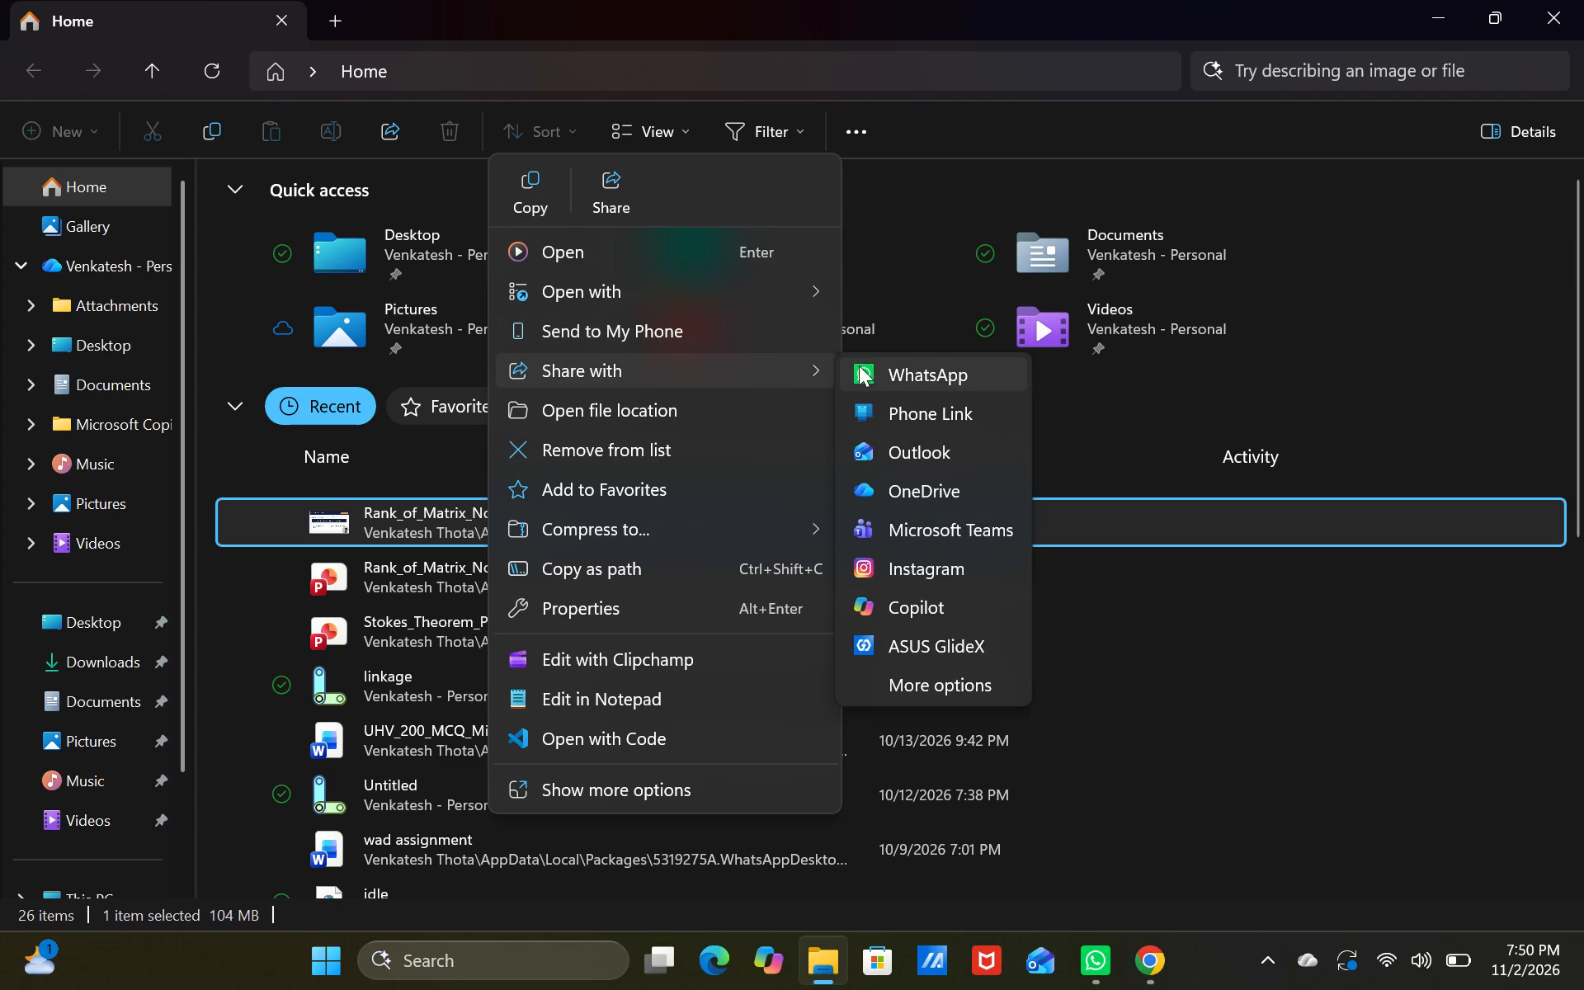
{"action": "left_click", "coordinate": [864, 369]}
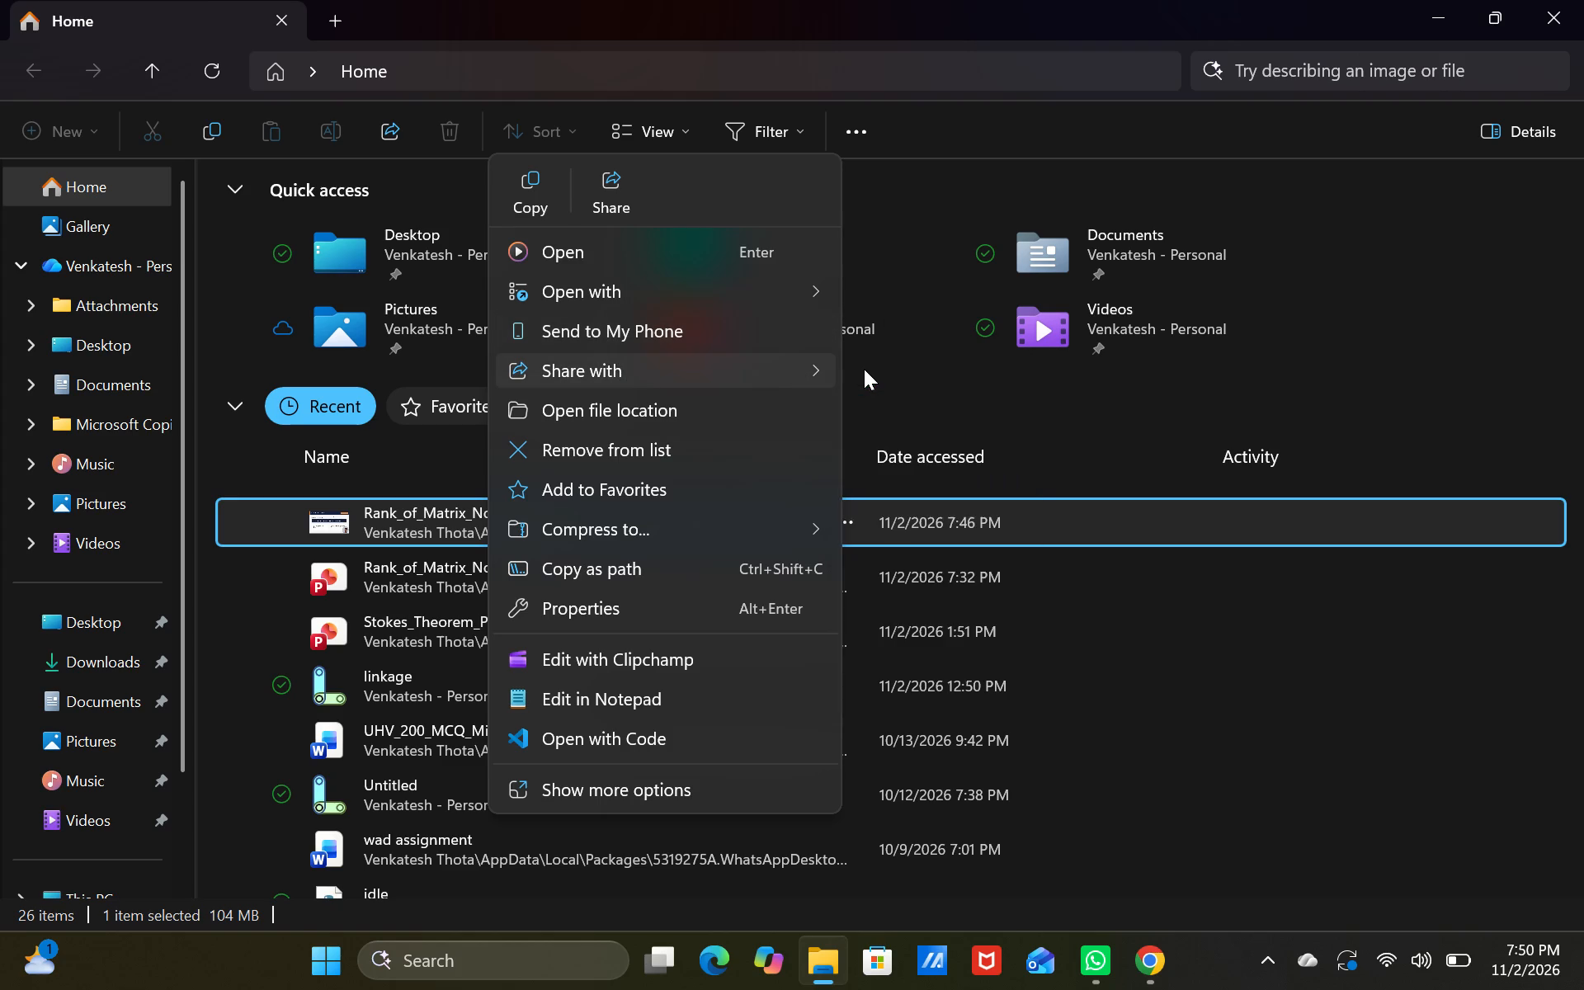